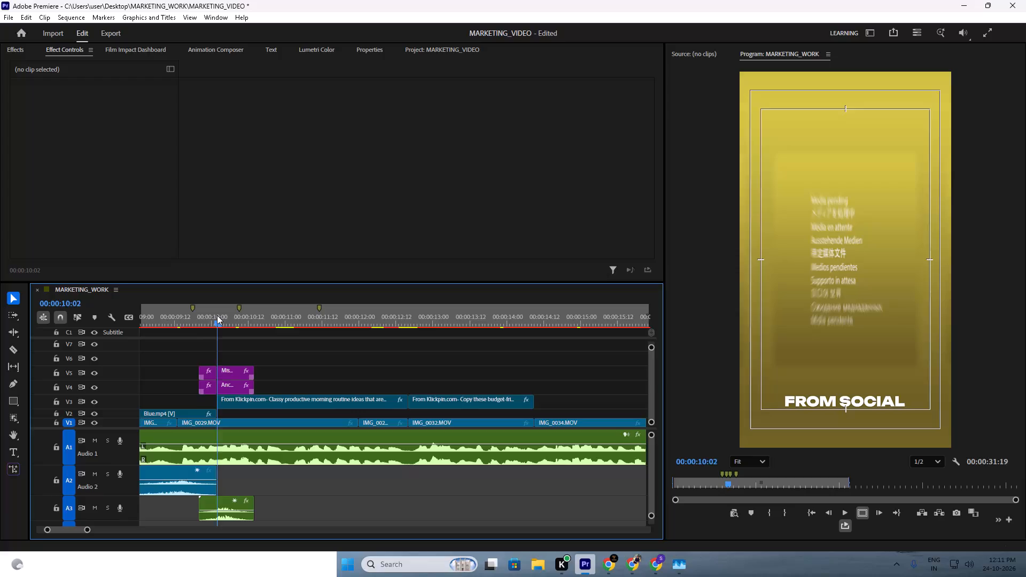
Import the "From Klickpin.com- From beginner to obsessed" video from the Downloads folder into the project.
key("space")
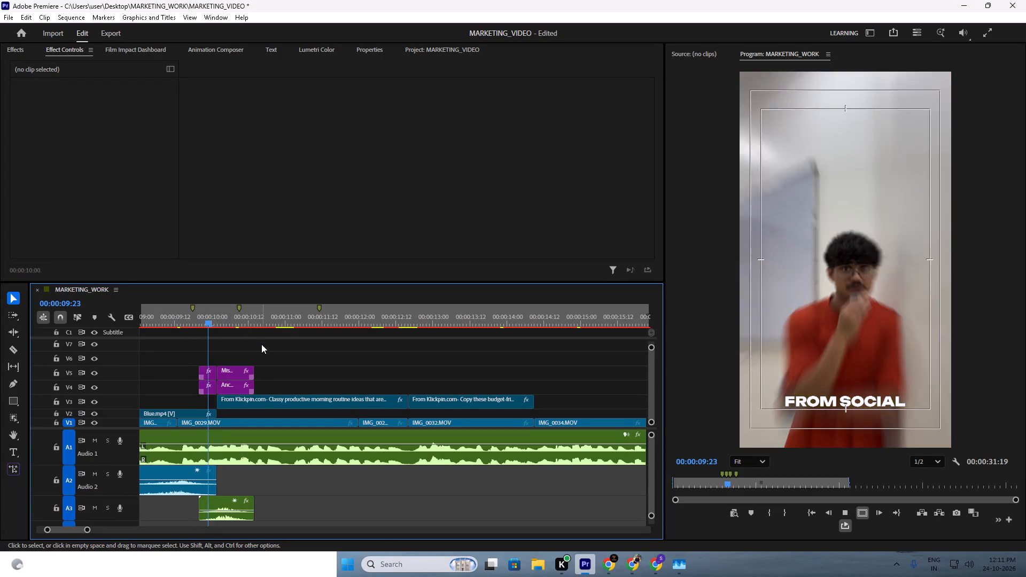
key("space")
left_click(449, 43)
scroll(426, 169, "down", 9)
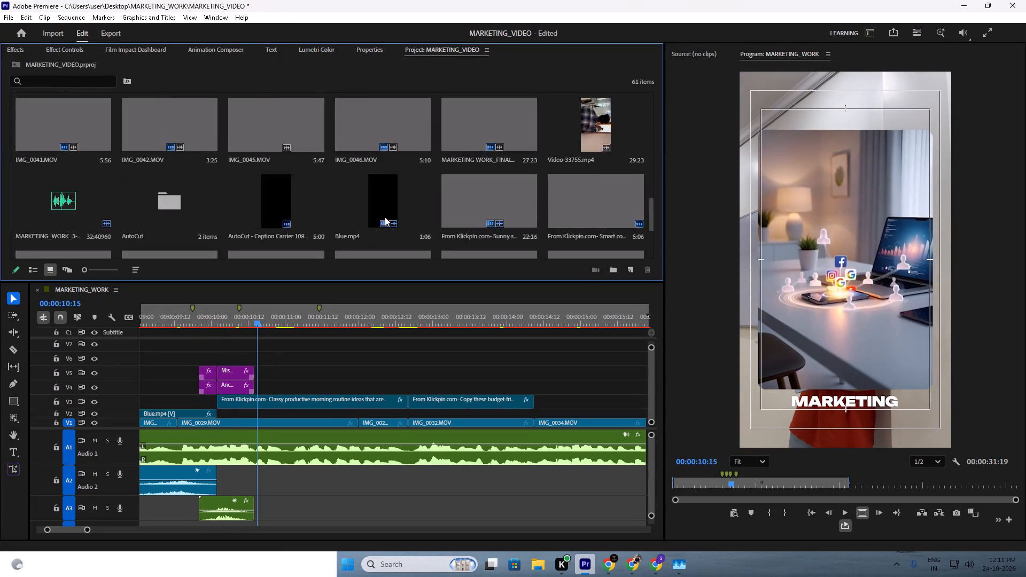
scroll(385, 217, "down", 7)
triple_click(167, 225)
left_click(150, 123)
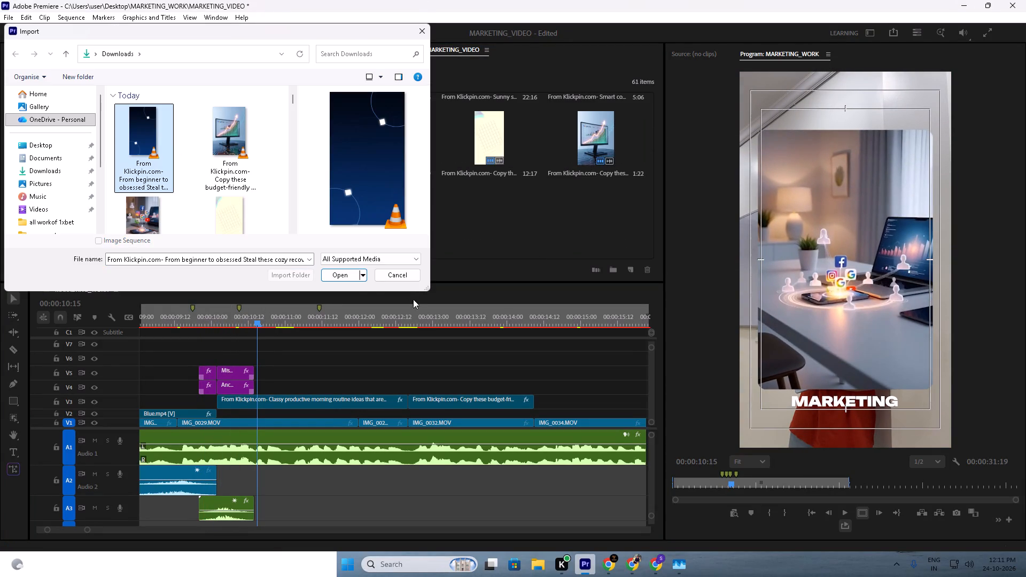
left_click(335, 279)
Open the imported blue background video and mark its In point at 00:00:02:08 and Out point at 00:00:08:04.
double_click(165, 217)
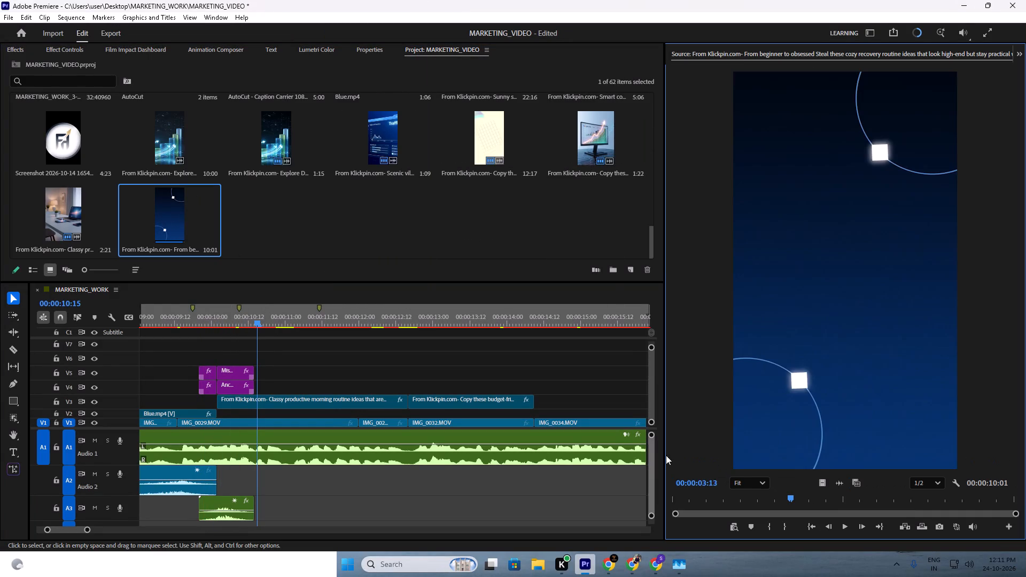
left_click_drag(757, 491, 738, 501)
left_click_drag(762, 505, 751, 506)
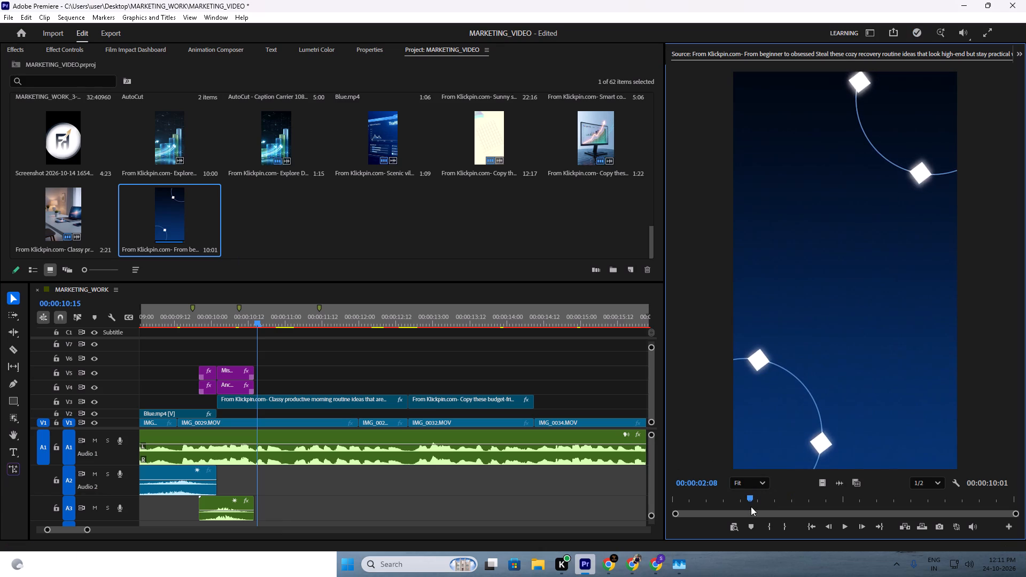
key("i")
key("space")
left_click_drag(781, 500, 952, 494)
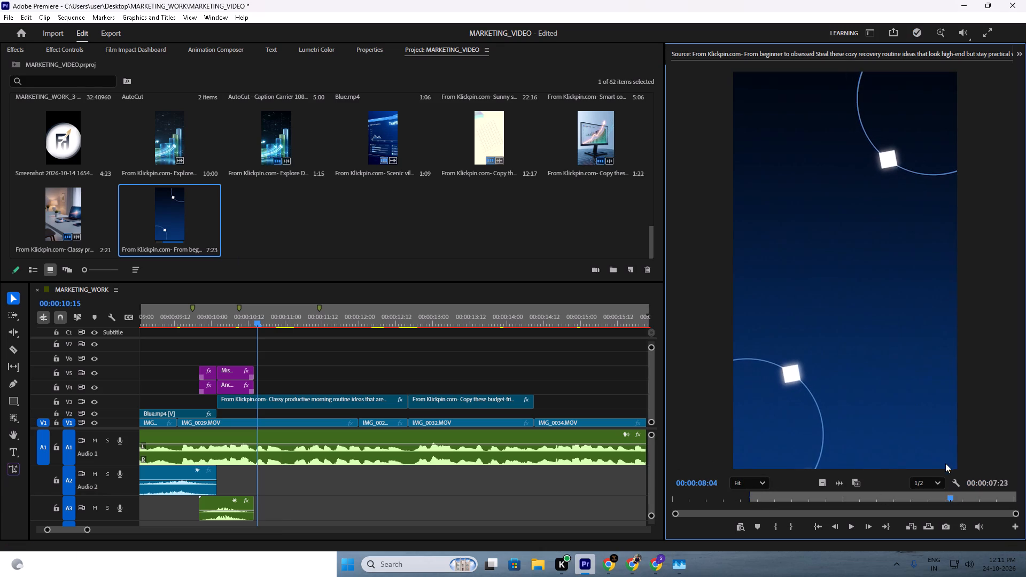
key("o")
Place only the video of the marked range on track V2, directly after Blue.mp4 and beneath the V3 Klickpin clips.
left_click_drag(937, 278, 755, 308)
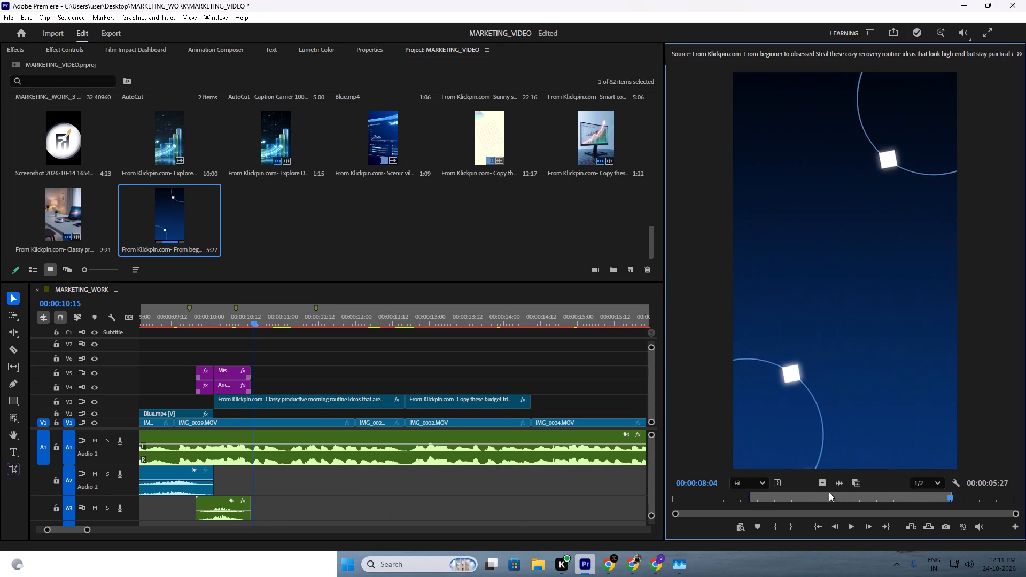
left_click(814, 478)
left_click_drag(824, 485, 306, 425)
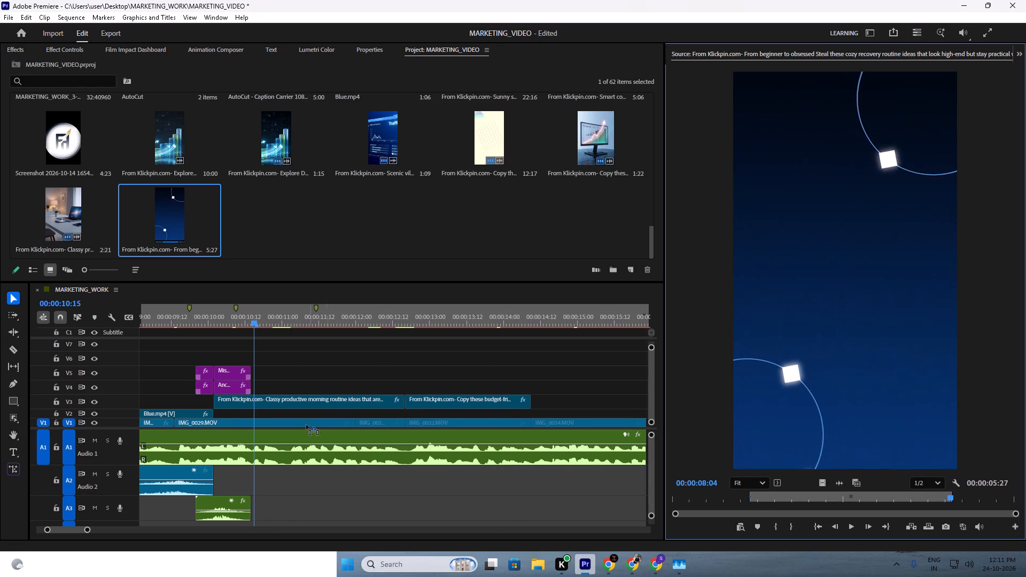
left_click_drag(306, 425, 219, 413)
Trim the end of the V2 background clip to match the end of the second Klickpin clip on V3.
scroll(463, 398, "down", 8)
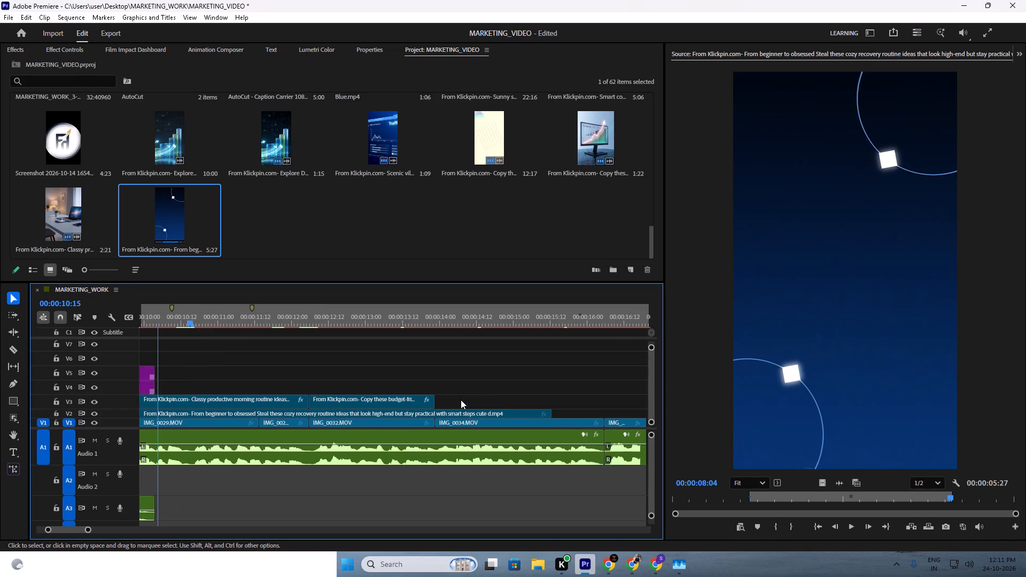
left_click_drag(523, 417, 406, 400)
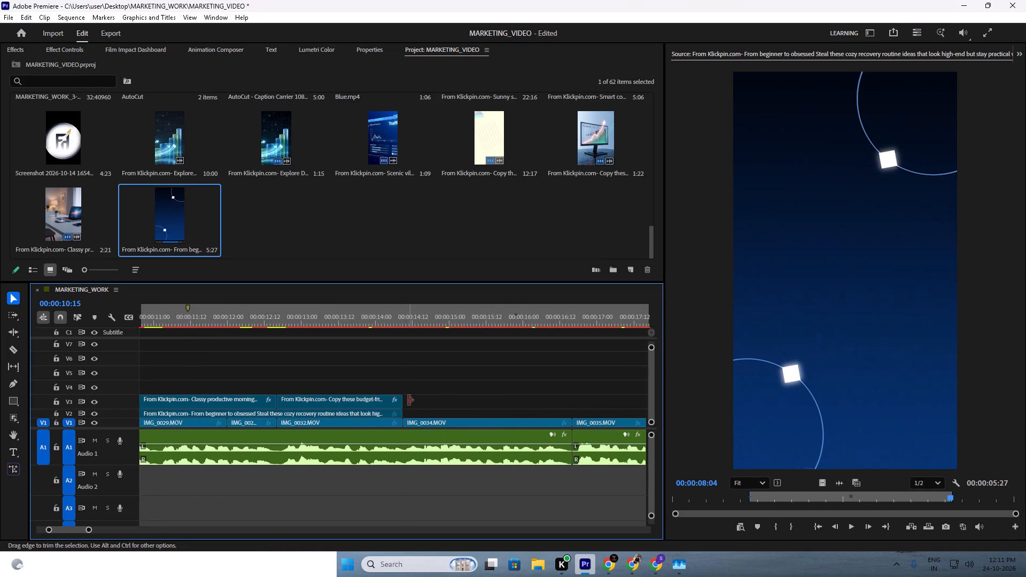
Save the project and clear the timeline selection.
key("ctrl+a")
key("ctrl+s")
key("ctrl+s")
key("ctrl+s")
left_click(360, 378)
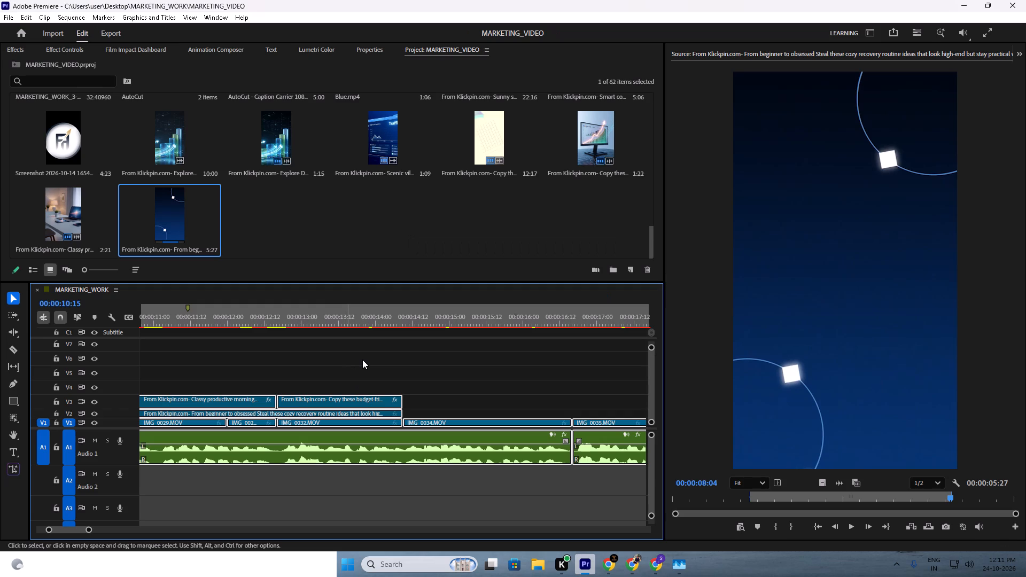
left_click(352, 334)
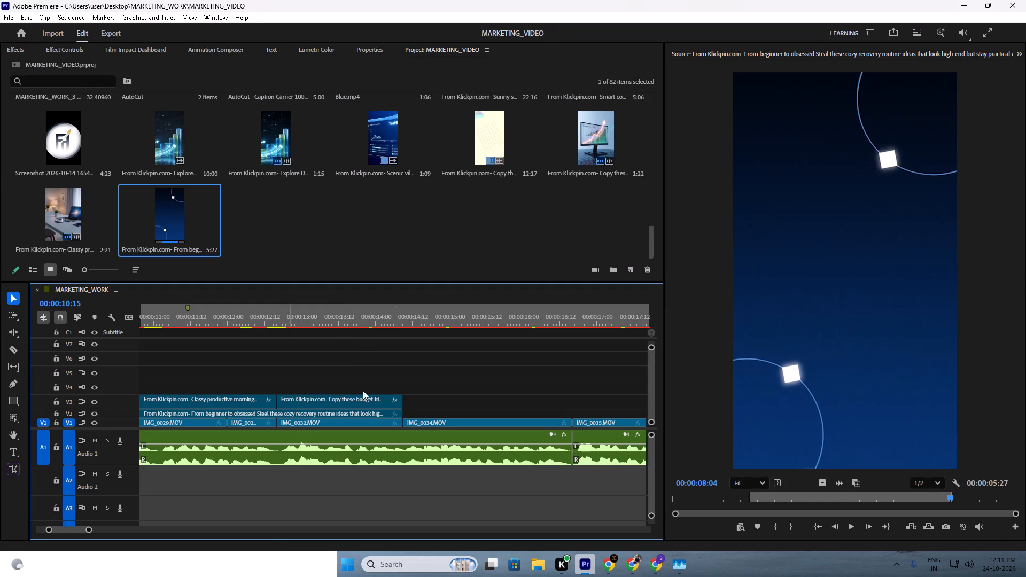
Play back the section around 00:00:10:00 to check how the new background clip appears behind the V3 clip.
scroll(301, 409, "down", 7, "alt")
scroll(294, 404, "up", 4)
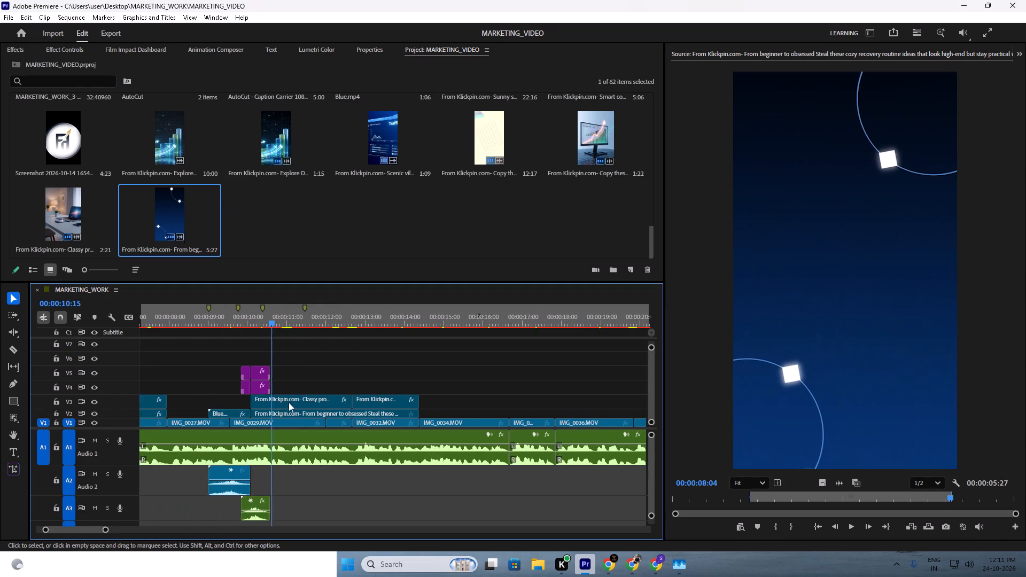
scroll(289, 402, "up", 3)
scroll(304, 379, "up", 7, "alt")
left_click_drag(235, 314, 225, 316)
key("space")
left_click(275, 344)
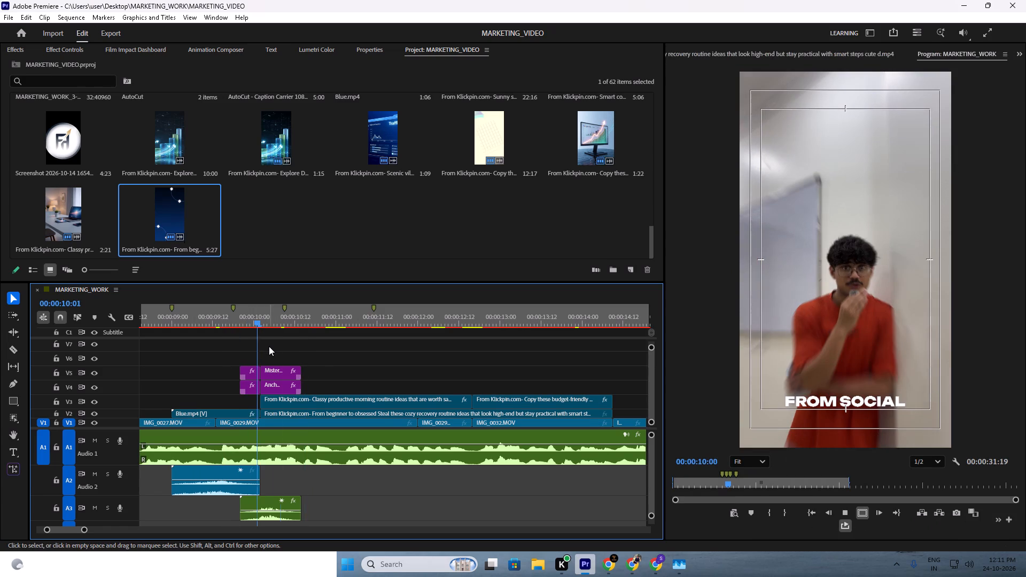
scroll(262, 358, "down", 4)
key("space")
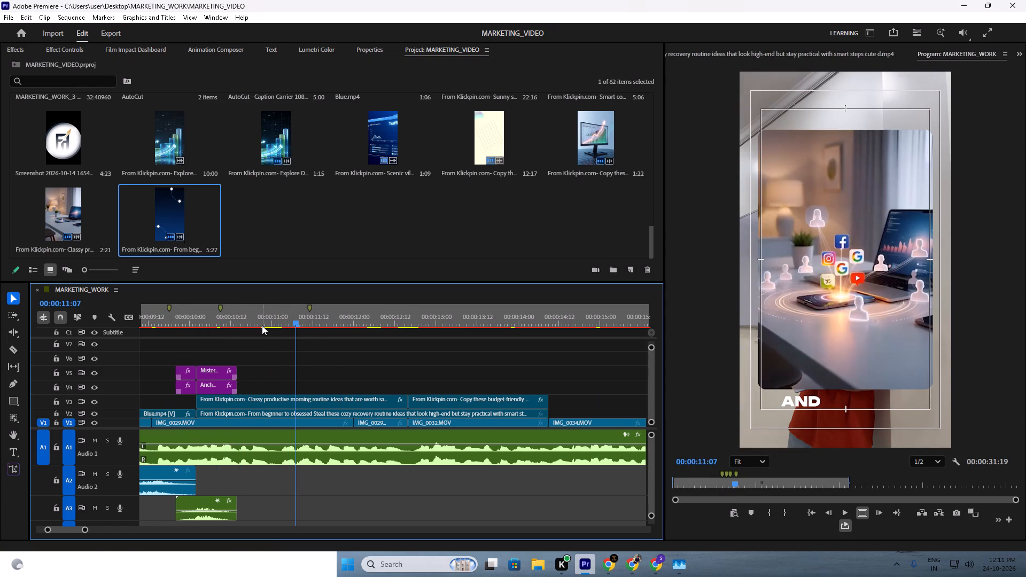
Set the scale of the blue background clip on V2 to 238.
left_click(330, 406)
left_click(320, 414)
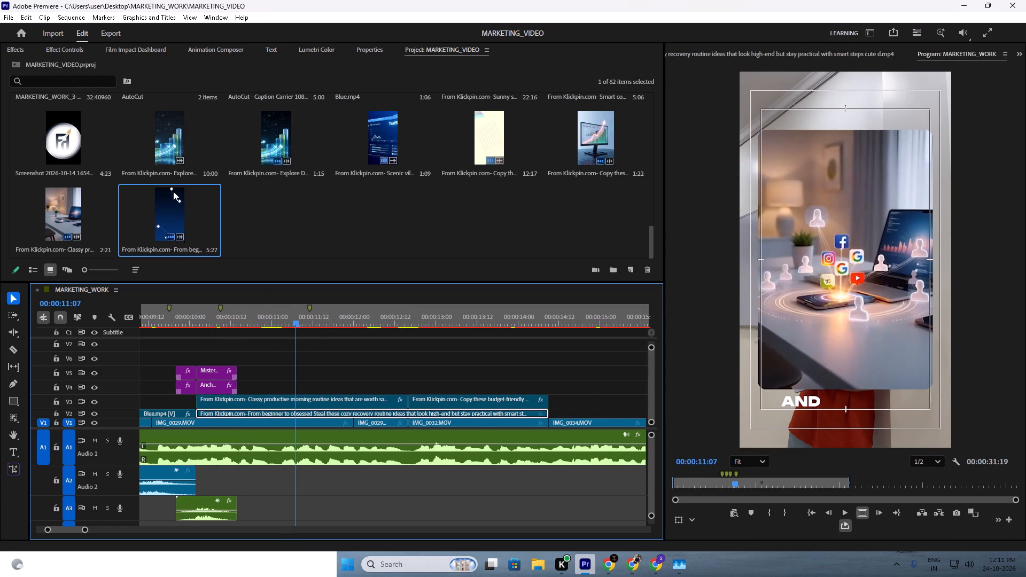
left_click(72, 46)
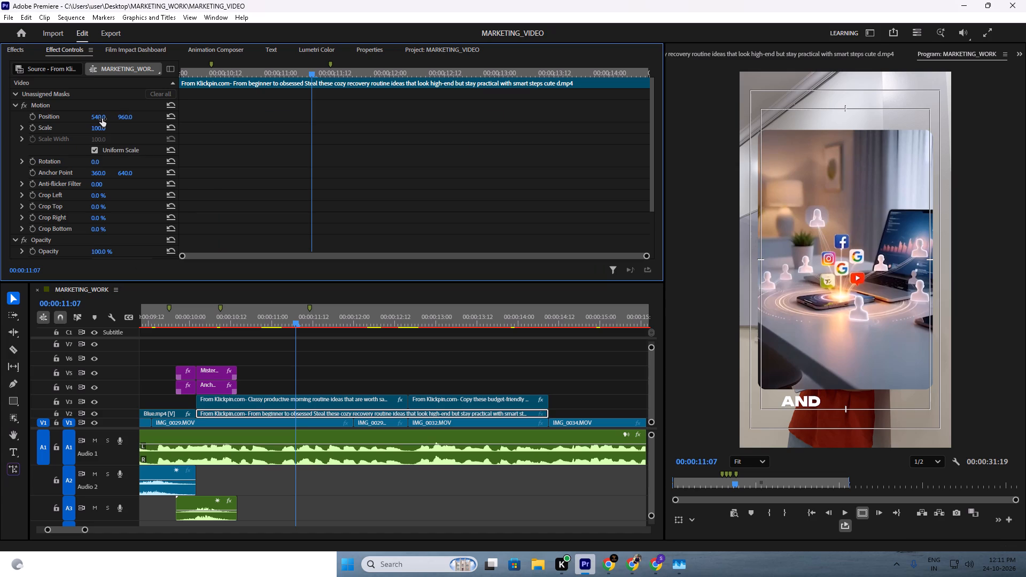
left_click_drag(103, 130, 150, 135)
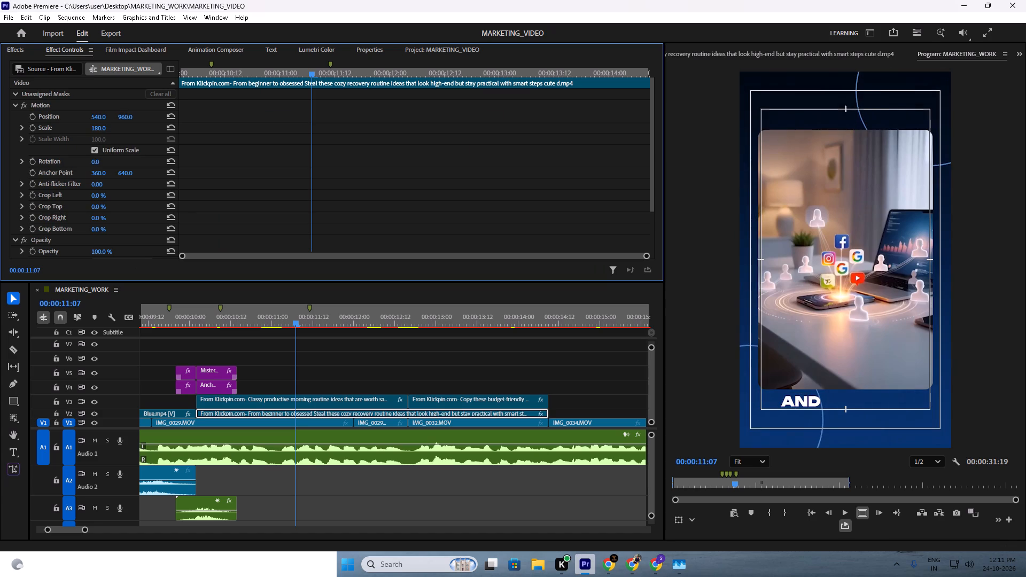
left_click_drag(150, 135, 162, 137)
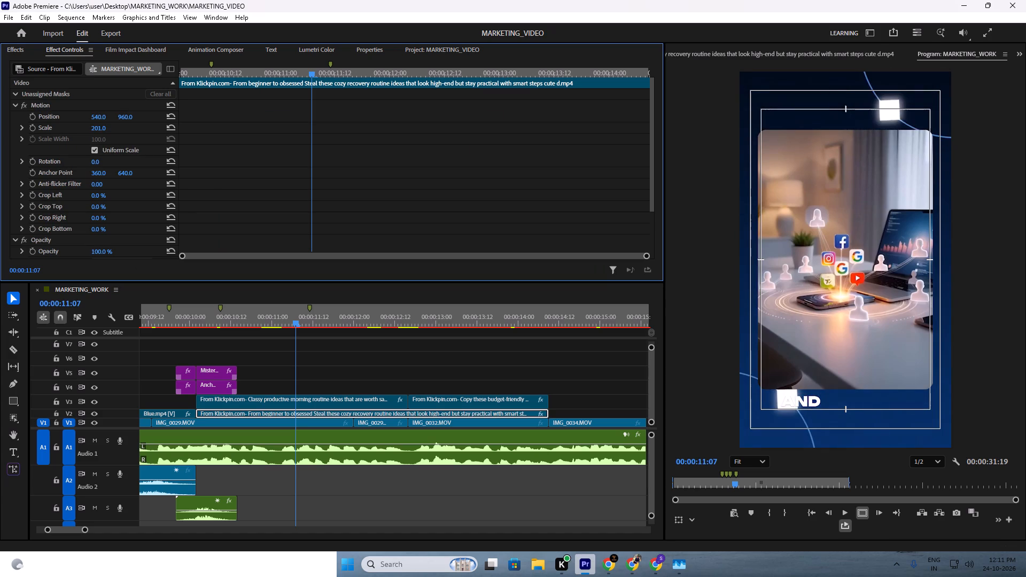
left_click_drag(162, 137, 184, 140)
Play back the section from the purple transition clips through the Google Ads clip to review the scaled background.
left_click_drag(201, 323, 199, 323)
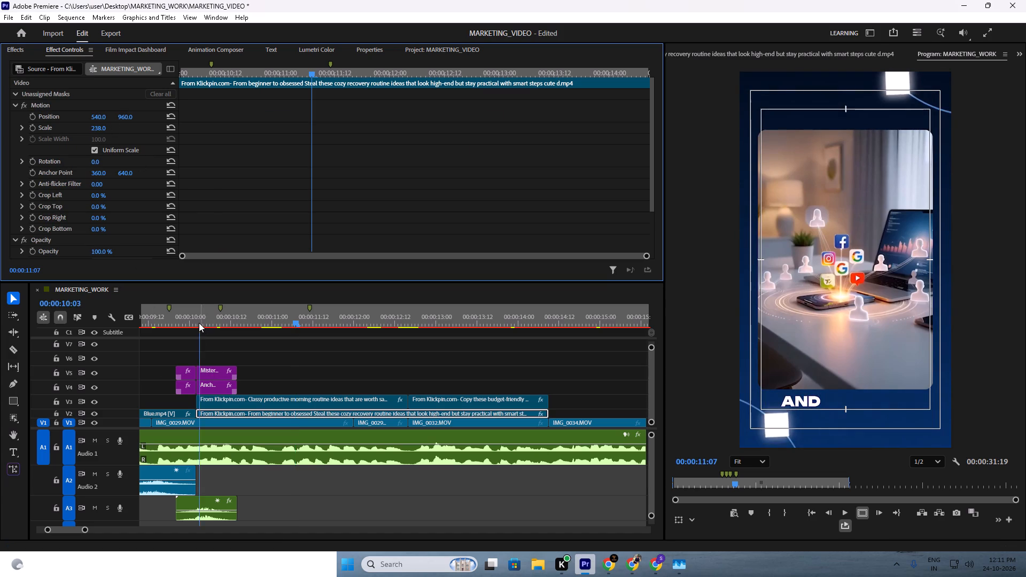
left_click_drag(199, 323, 167, 322)
key("space")
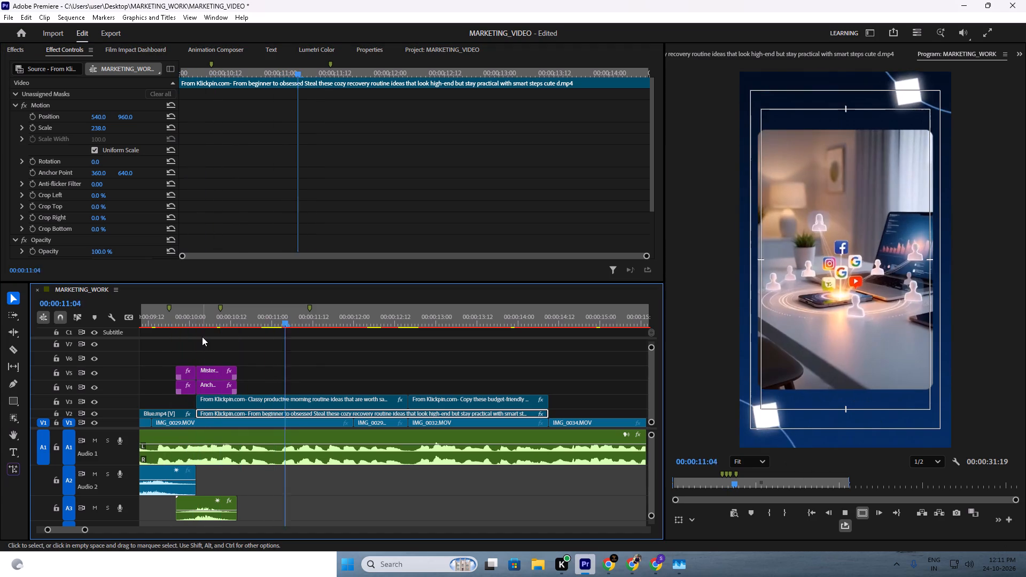
key("space")
key("space")
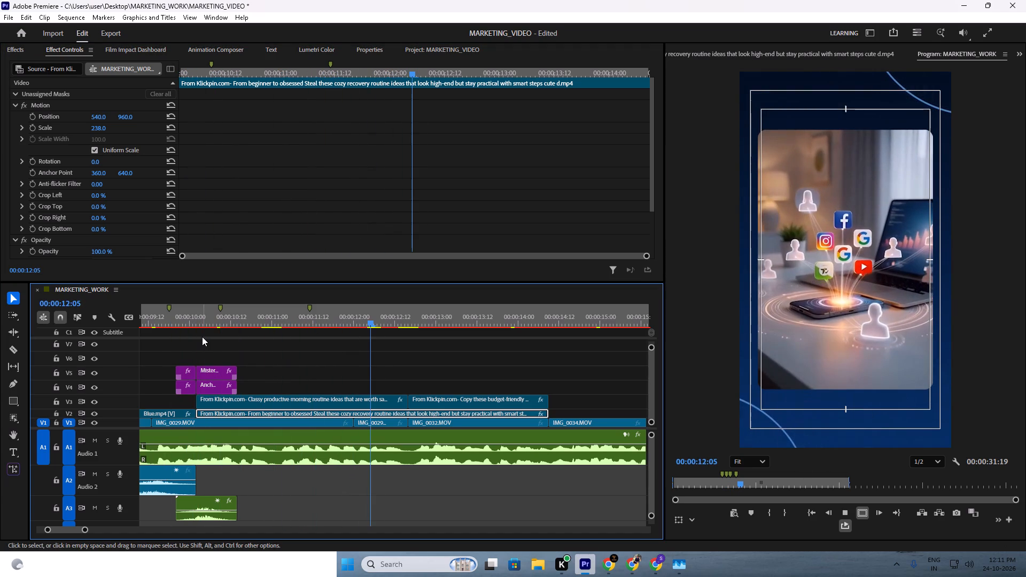
scroll(202, 337, "down", 4)
key("space")
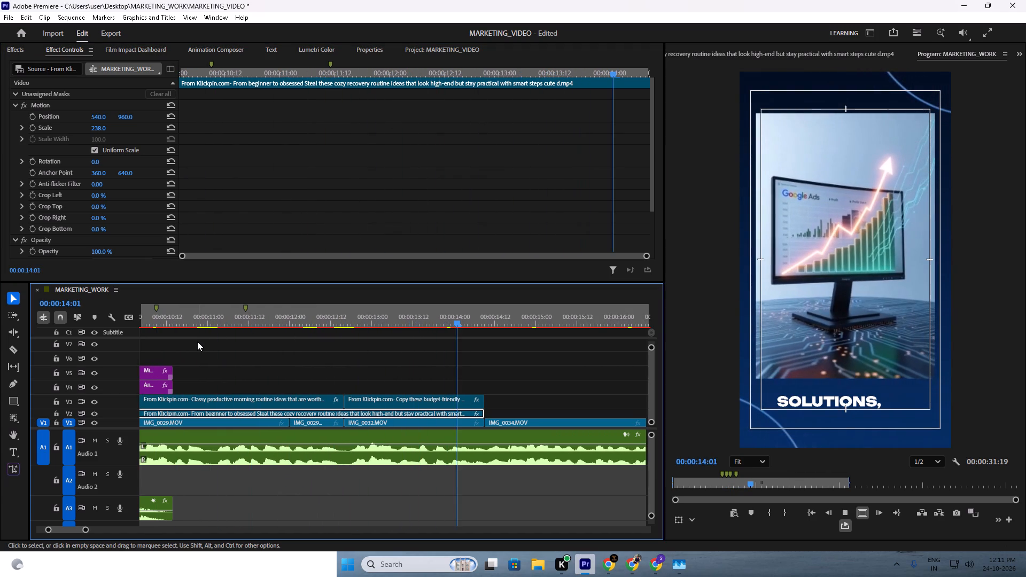
Apply the Rounded Crop effect to the "Copy these budget-friendly" Google Ads clip on V3.
left_click_drag(344, 321, 356, 334)
left_click(359, 401)
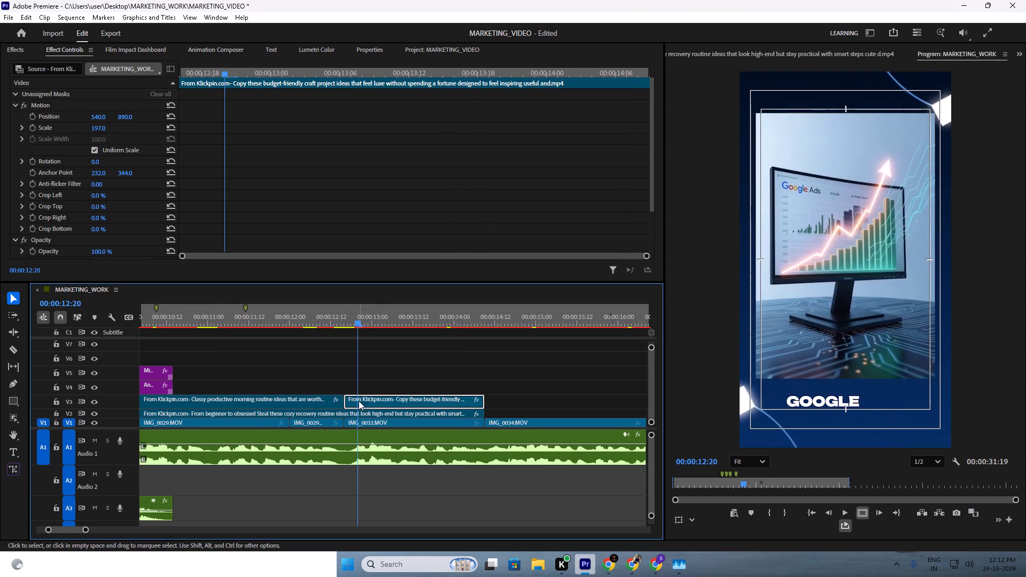
left_click(25, 50)
left_click(57, 71)
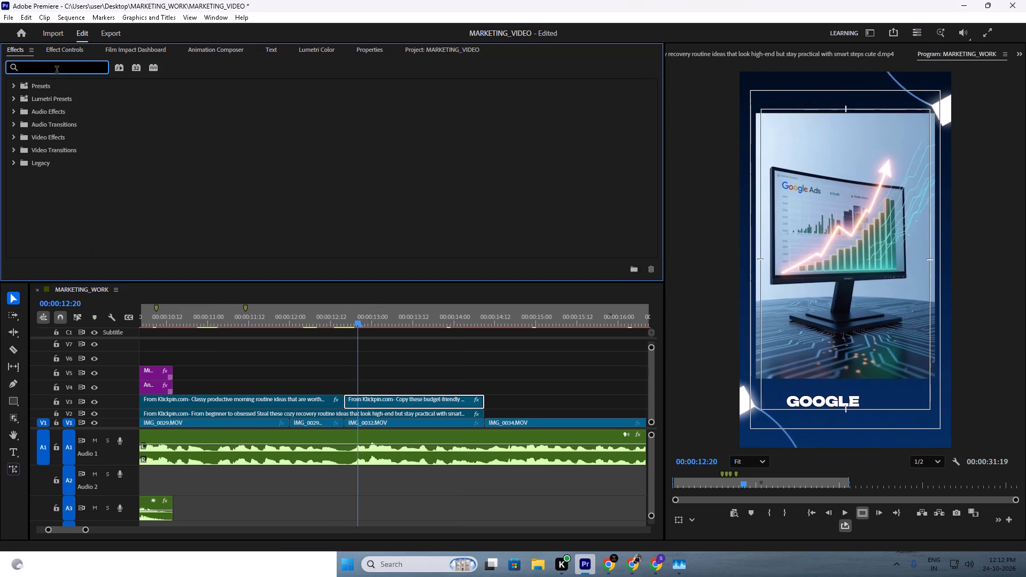
type("round")
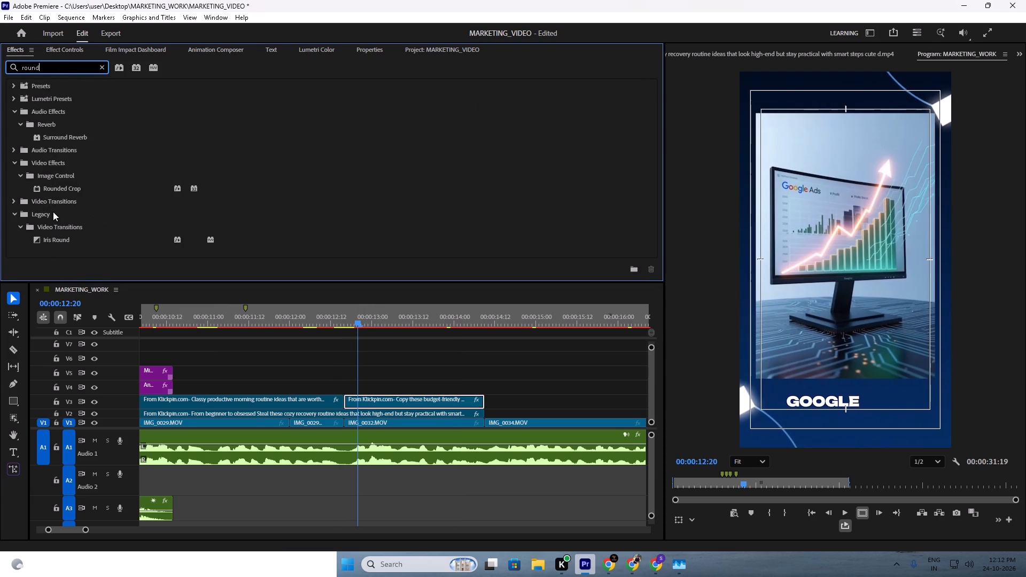
left_click_drag(59, 189, 383, 407)
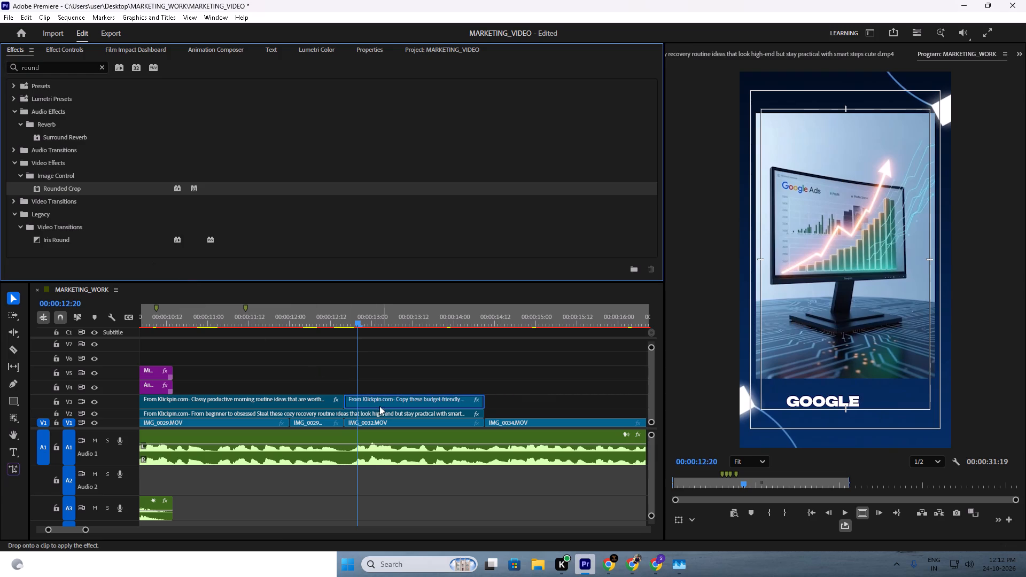
Reposition the Google Ads clip in the frame to about 548.2, 900.9.
left_click(60, 49)
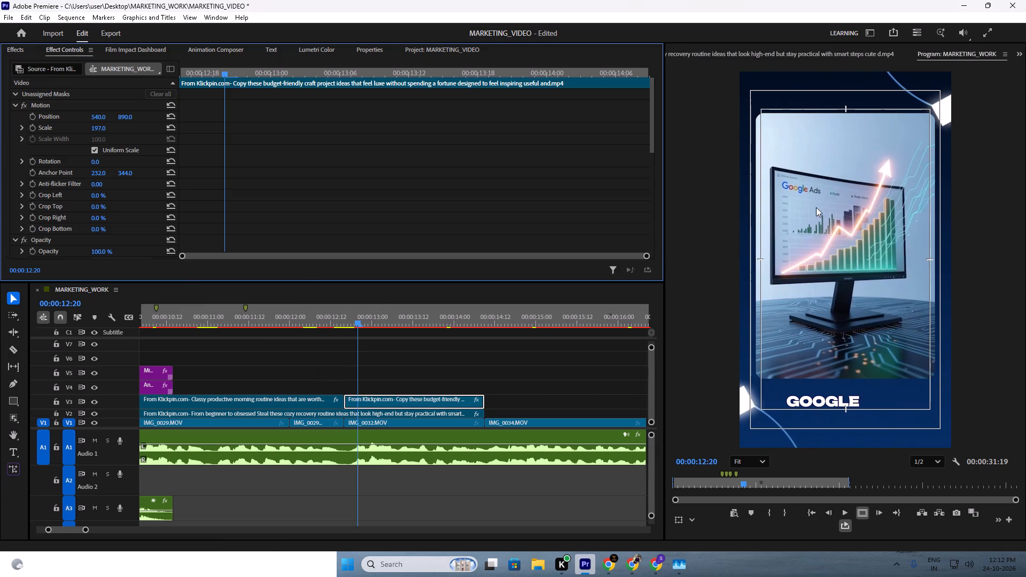
left_click(71, 117)
left_click(65, 123)
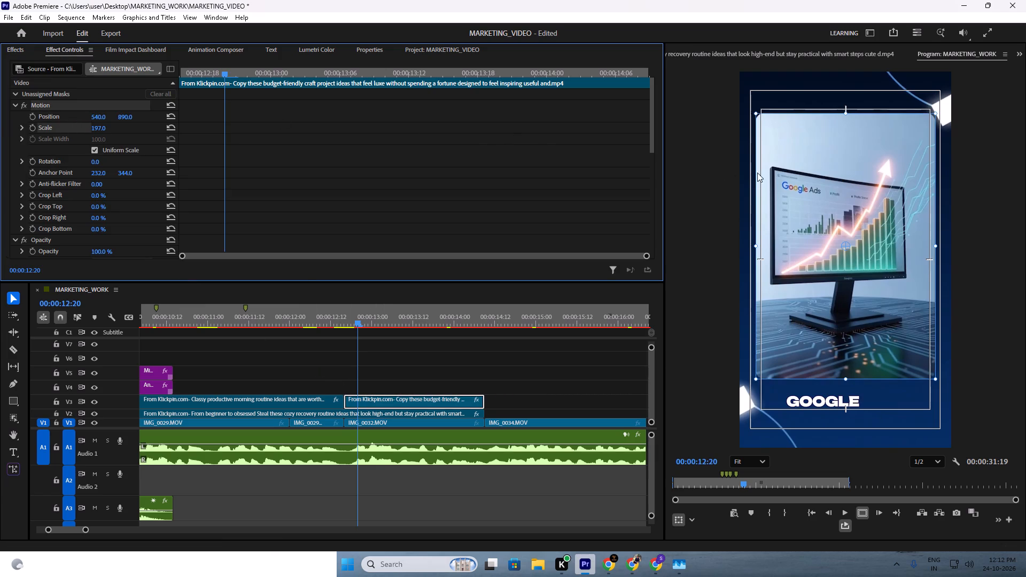
left_click(901, 201)
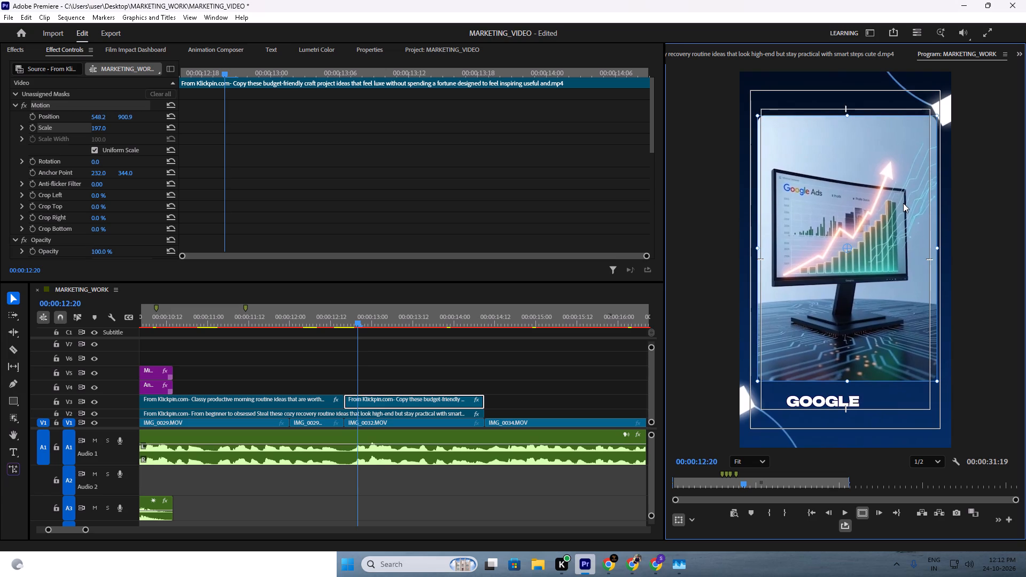
Play back the Google Ads clip and its cut to IMG_0034.MOV to review the rounded corners and placement.
left_click_drag(347, 329, 316, 329)
left_click_drag(333, 310, 306, 322)
key("space")
left_click(339, 348)
scroll(339, 348, "down", 4)
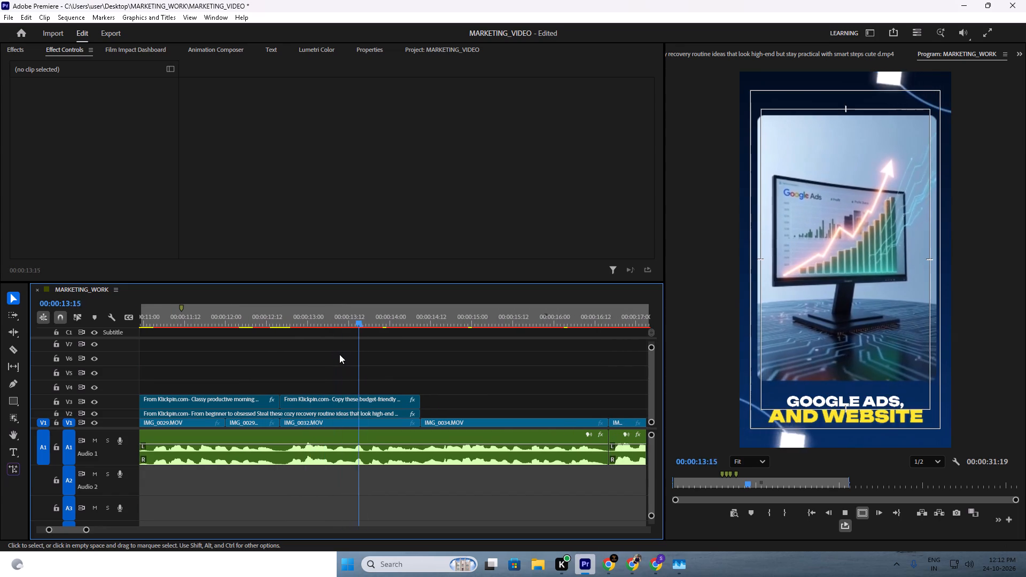
scroll(339, 354, "up", 3)
scroll(339, 354, "down", 4)
key("space")
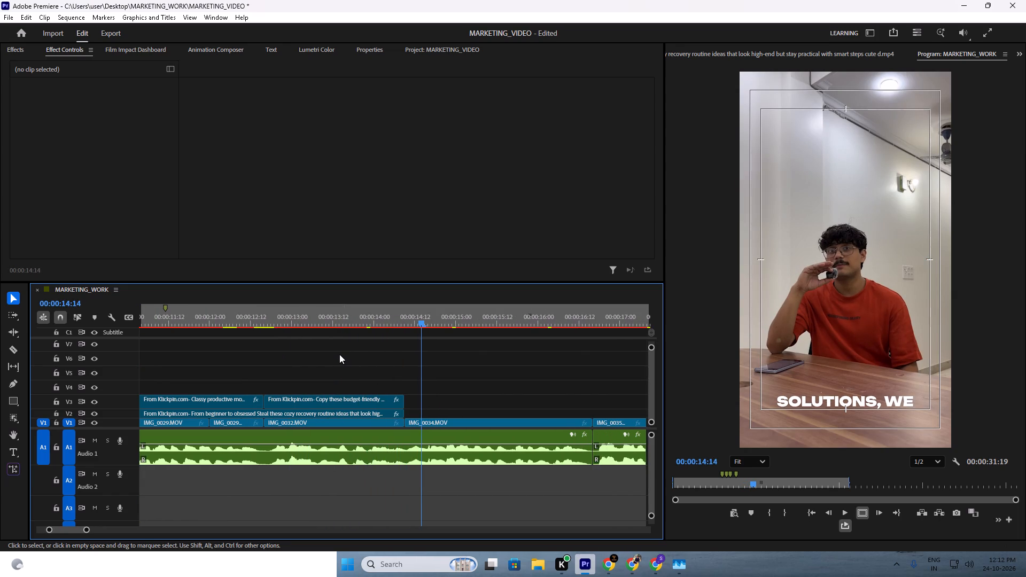
left_click_drag(411, 309, 362, 332)
key("space")
key("space")
Duplicate the Blue.mp4 transition and its audio from V7 onto V4, over the cut to IMG_0034.MOV at 00:00:14:09.
left_click_drag(397, 317, 405, 320)
scroll(382, 353, "down", 12, "alt")
scroll(363, 379, "up", 6)
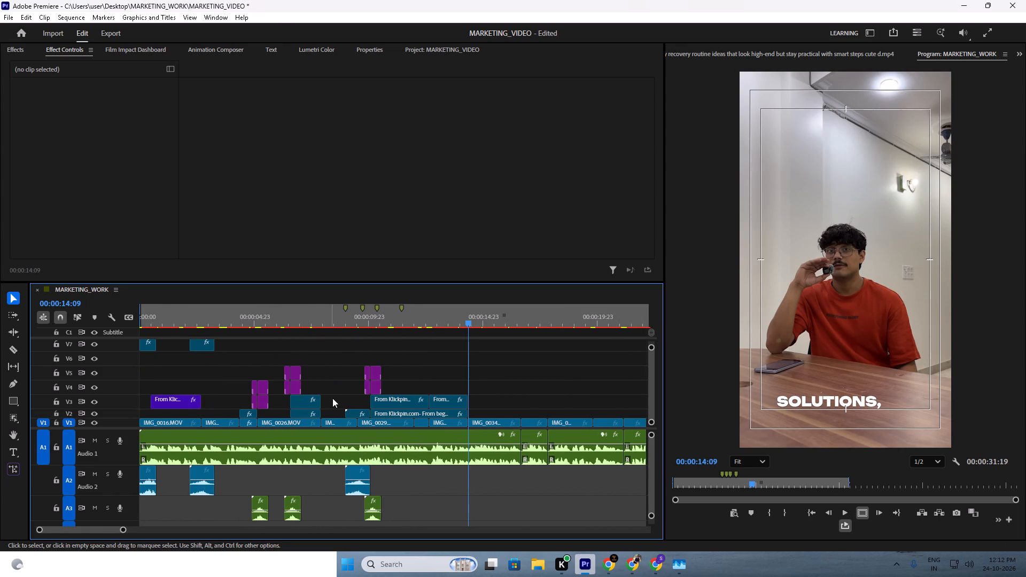
left_click(200, 347, "shift")
left_click(201, 465, "shift")
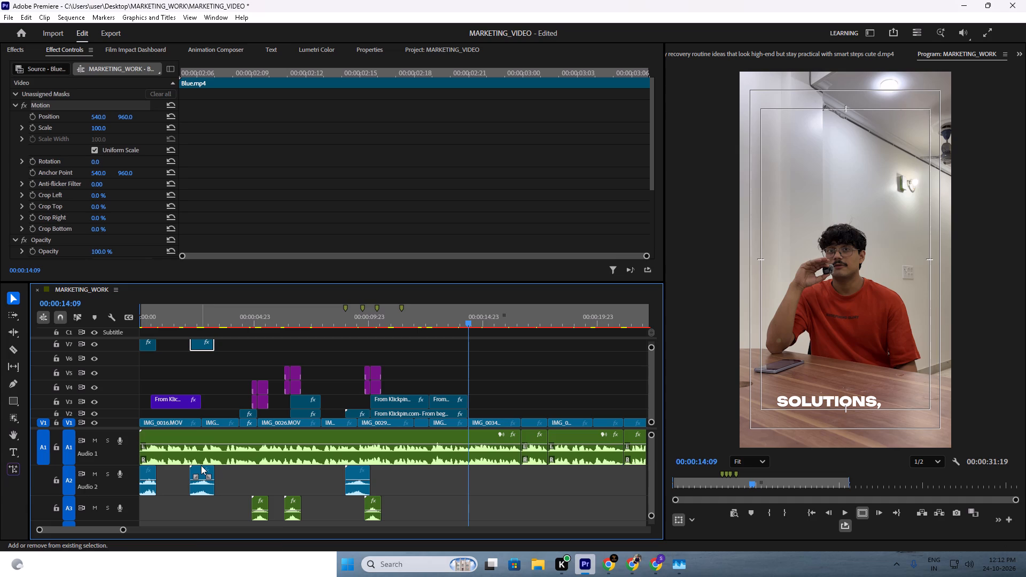
left_click_drag(201, 345, 465, 371, "alt")
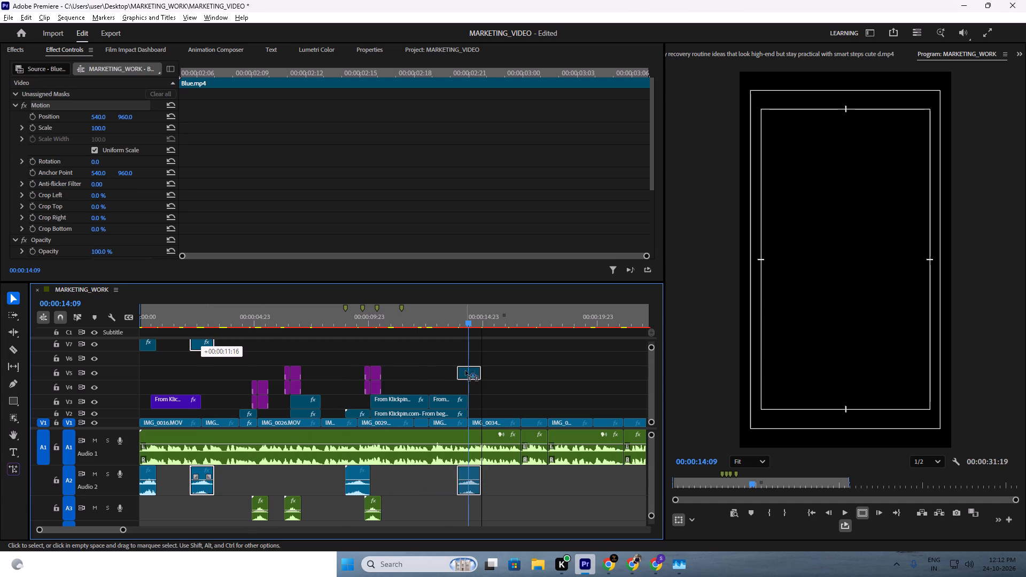
left_click_drag(465, 371, 464, 382, "alt")
Play back the section from the purple transition clips into the first rounded overlay clip to review it.
scroll(413, 390, "down", 17)
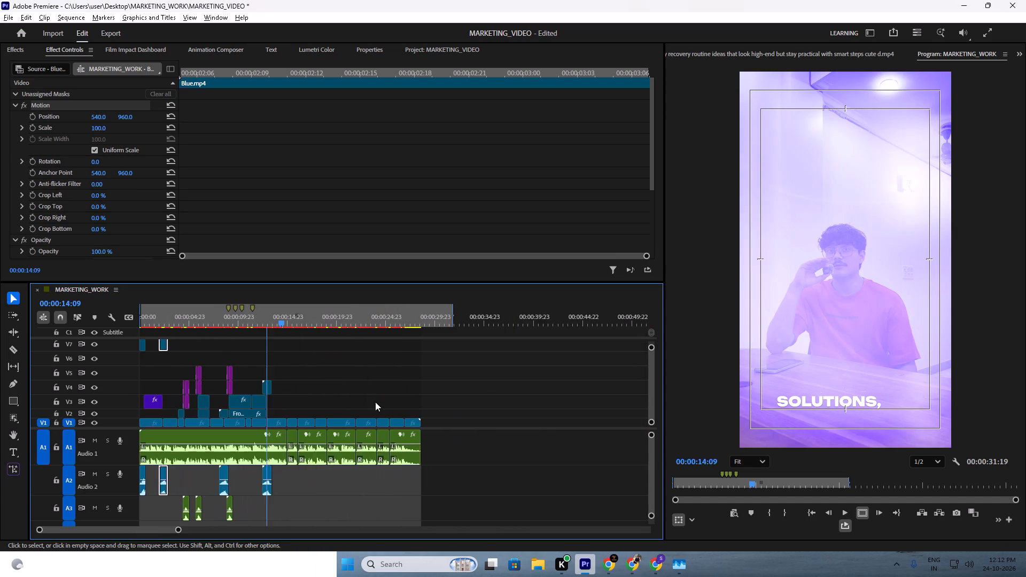
scroll(283, 396, "up", 20, "alt")
left_click_drag(331, 322, 212, 331)
key("space")
left_click(256, 351)
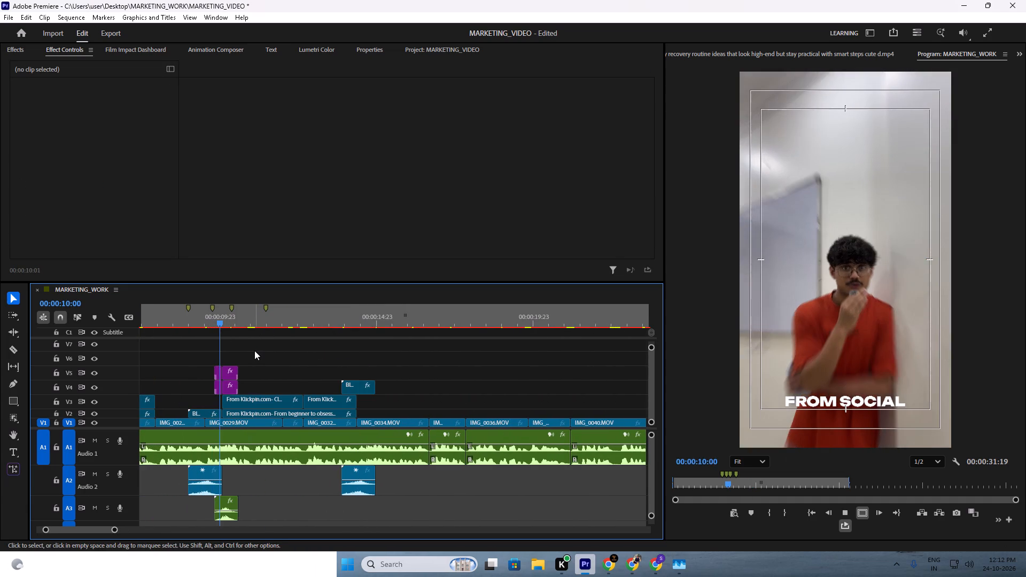
key("space")
key("space")
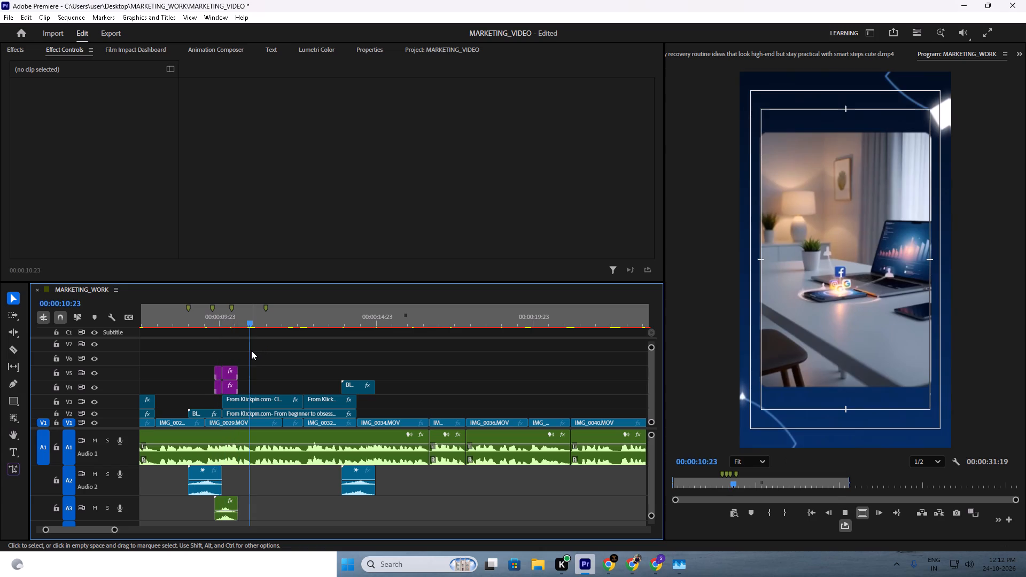
key("space")
Set the program playback resolution to Full.
left_click(923, 461)
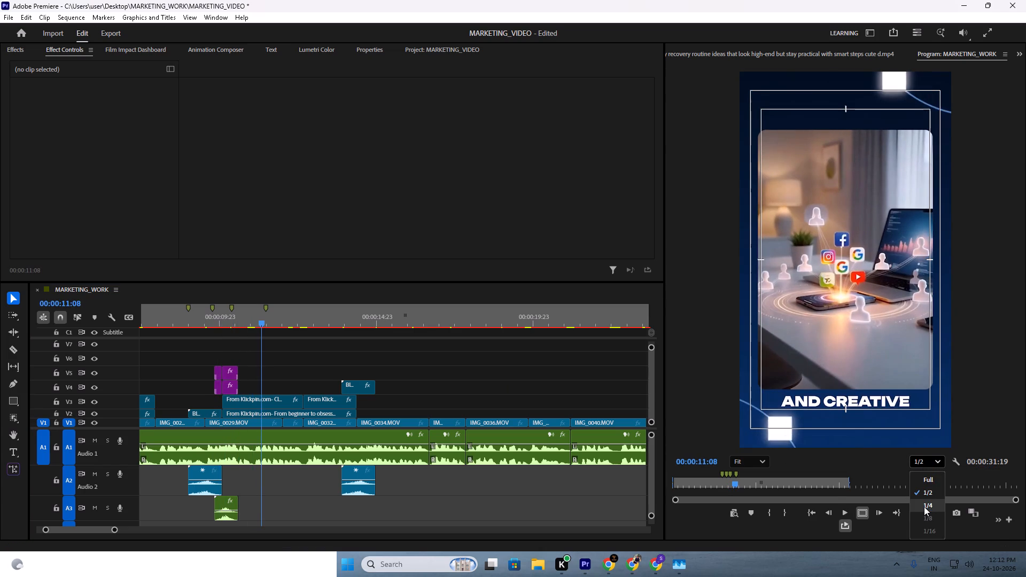
left_click(924, 485)
Save the MARKETING_VIDEO project.
left_click_drag(267, 319, 239, 321)
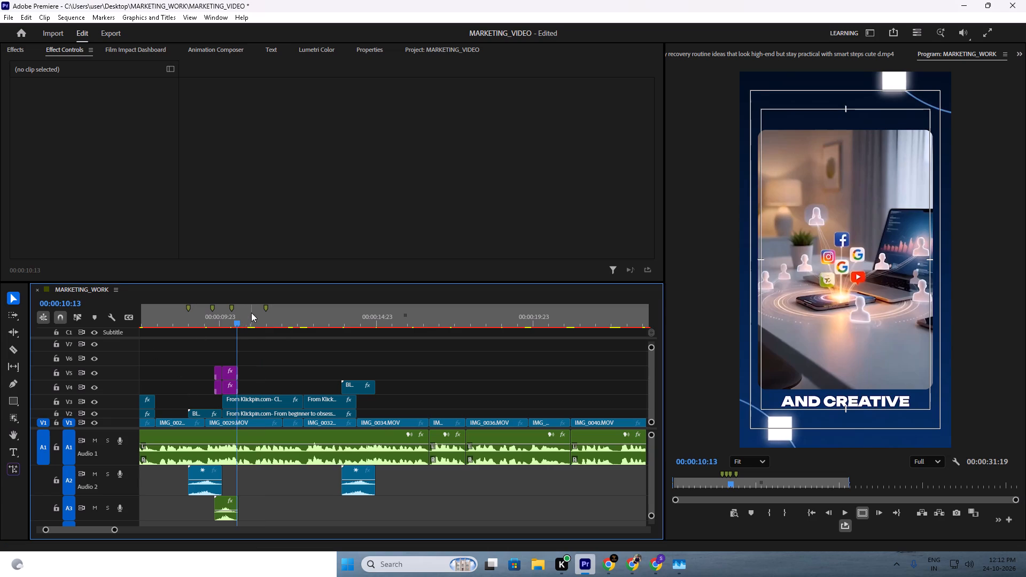
key("ctrl+a")
key("ctrl+s")
key("ctrl+s")
key("ctrl+s")
key("ctrl+s")
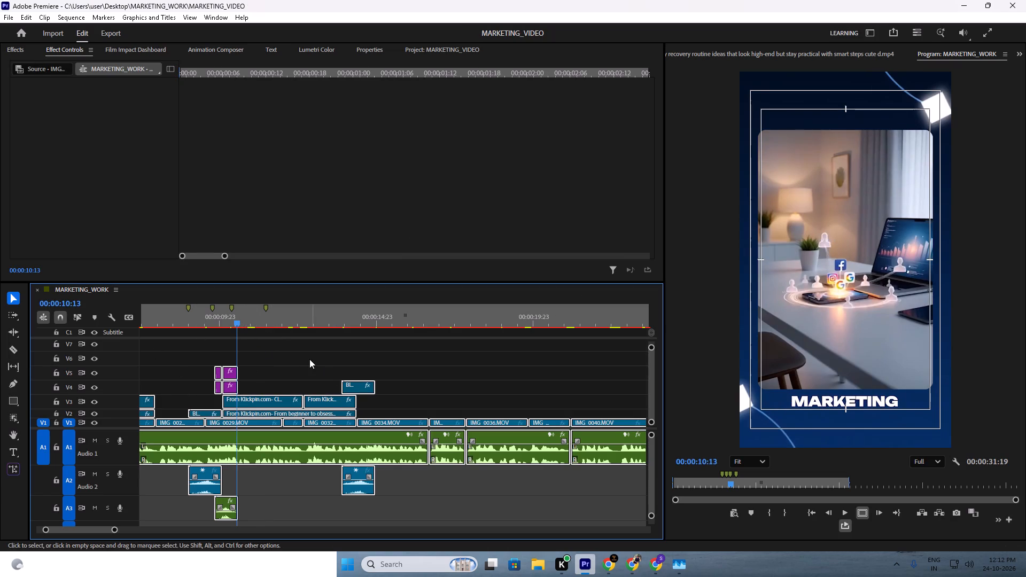
left_click(309, 359)
Play back from the Blue.mp4 transition near 00:00:09:03 through the overlay clips and into IMG_0034.MOV to review the transitions.
left_click_drag(234, 326, 190, 333)
key("space")
left_click(227, 341)
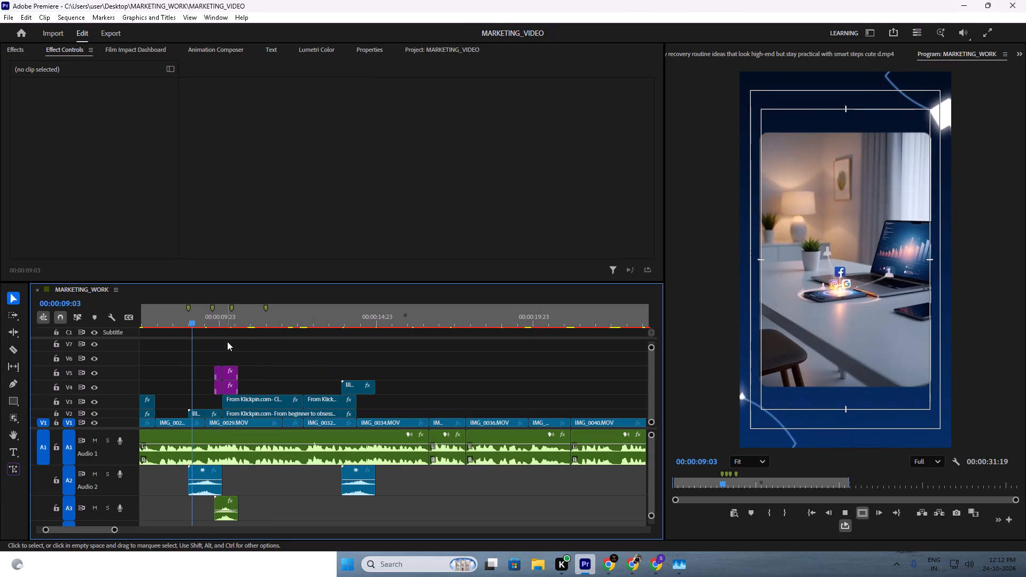
key("space")
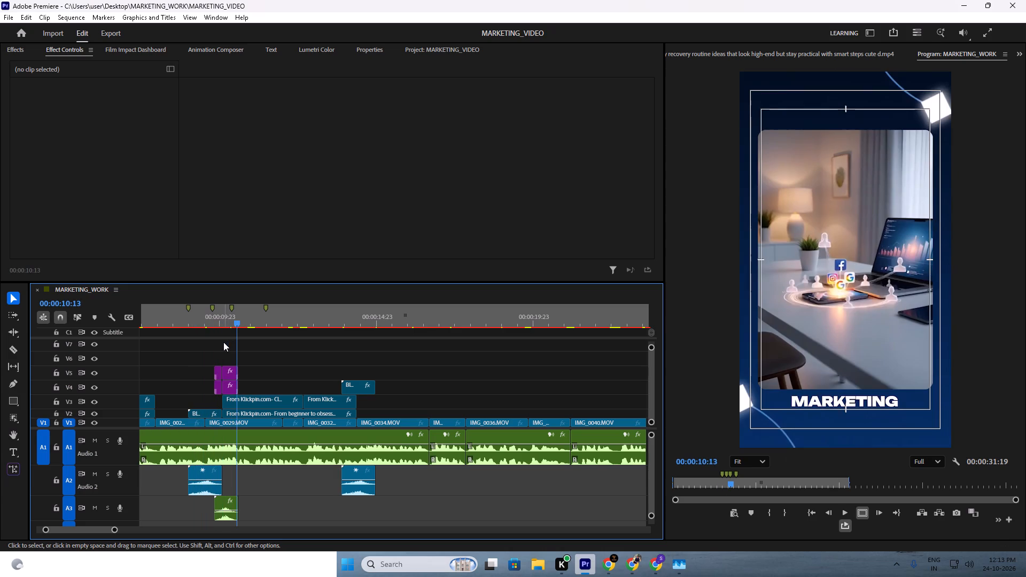
left_click(209, 326)
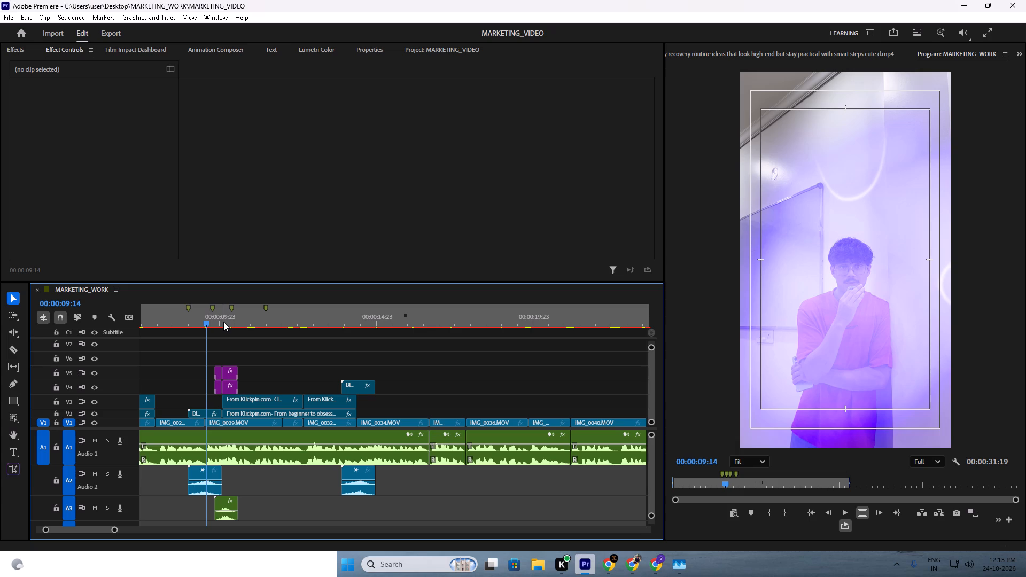
key("space")
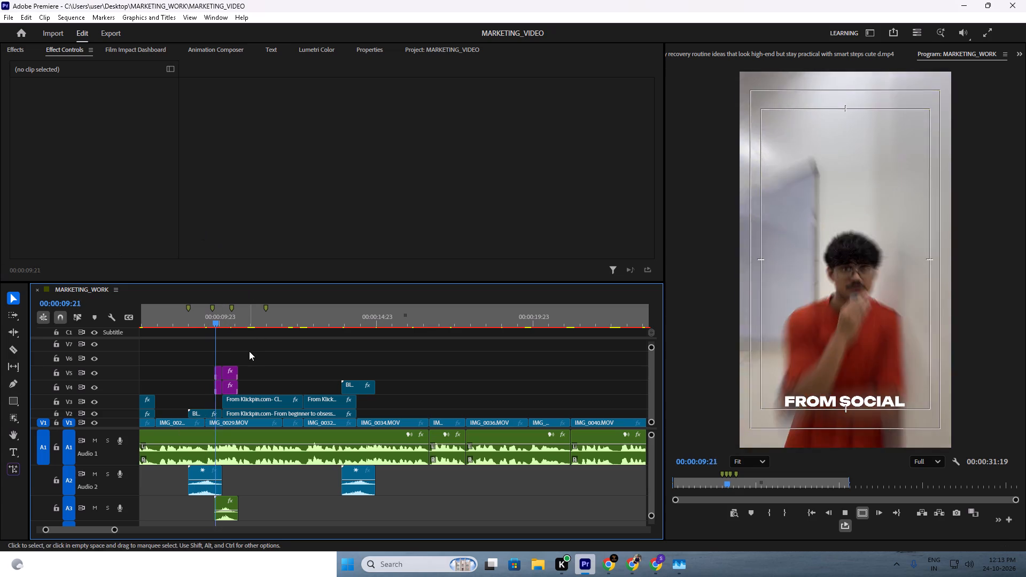
left_click(302, 371)
scroll(302, 371, "down", 4)
scroll(302, 371, "up", 5, "alt")
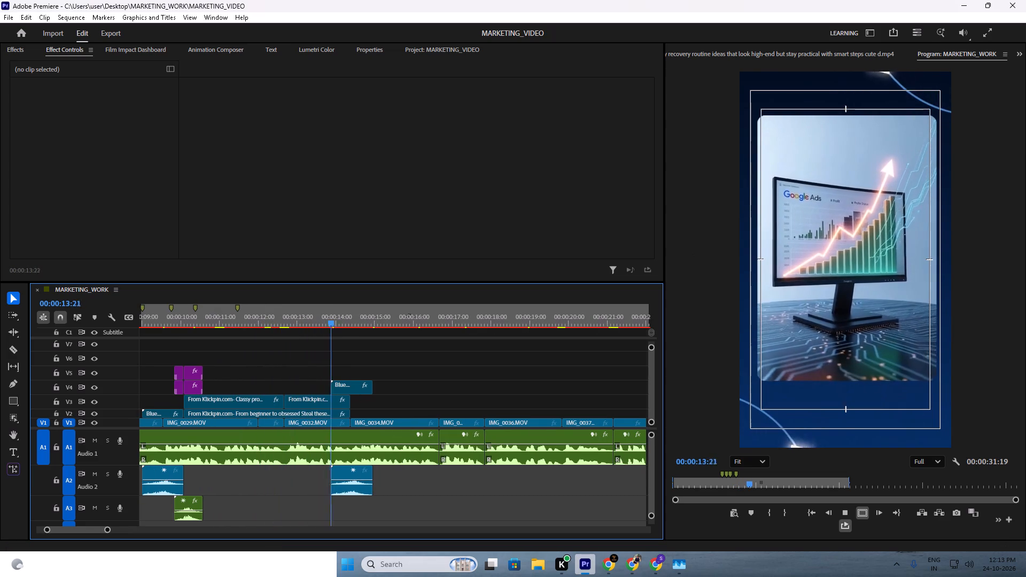
scroll(331, 362, "down", 2)
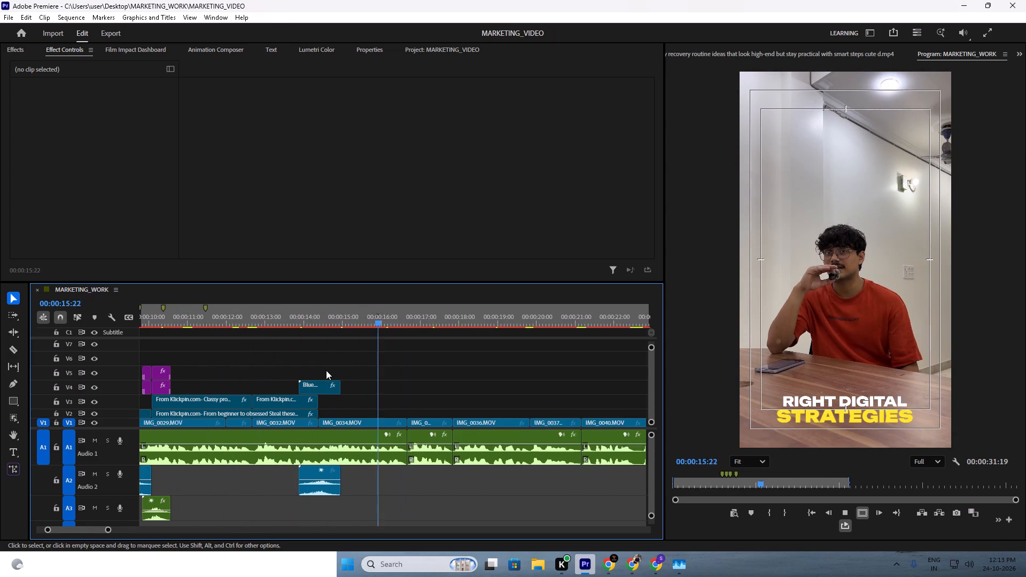
scroll(326, 370, "down", 3)
Replay the end of IMG_0034.MOV and its cut to IMG_0035.MOV to examine where a transition fits.
key("space")
left_click_drag(275, 312, 245, 322)
key("space")
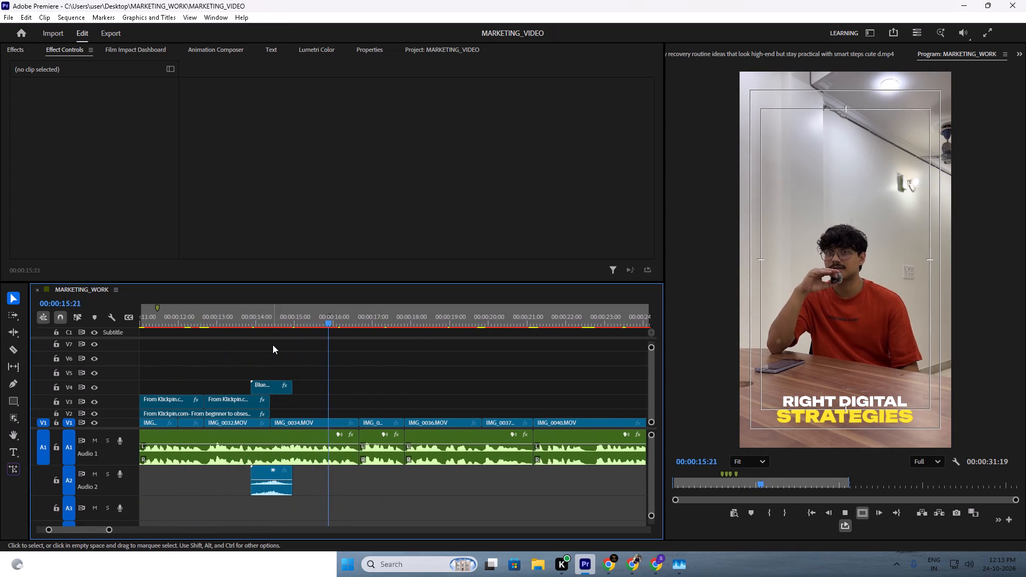
key("space")
key("space")
scroll(273, 345, "down", 3)
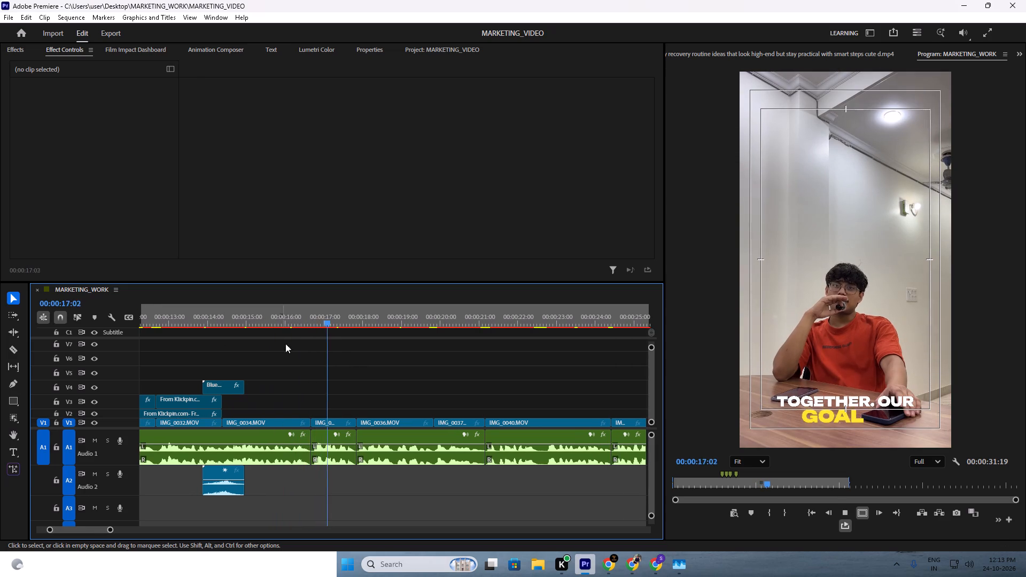
key("space")
left_click_drag(295, 317, 276, 317)
key("space")
left_click(317, 401)
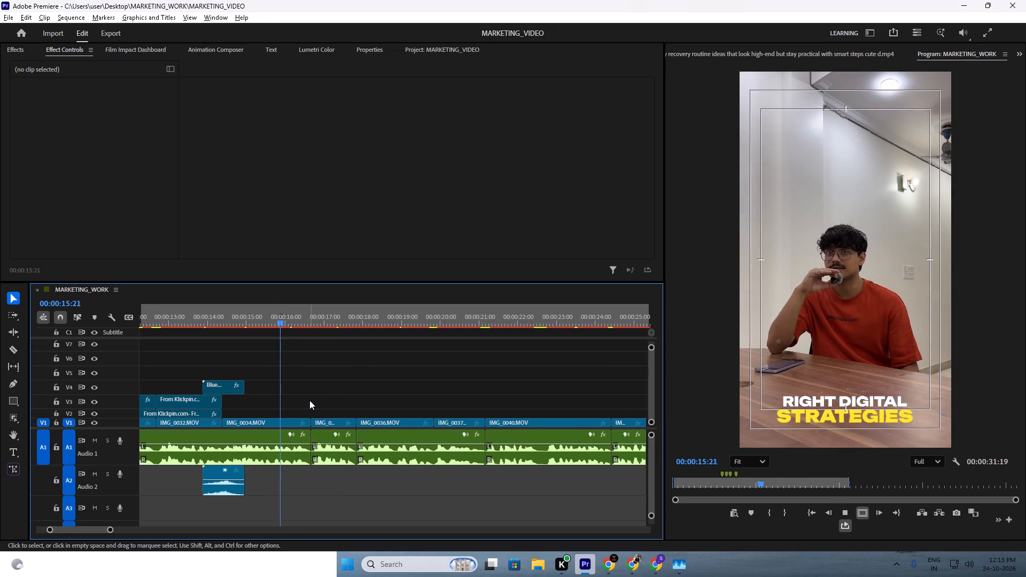
scroll(309, 400, "up", 10, "alt")
key("space")
left_click_drag(297, 315, 279, 318)
key("space")
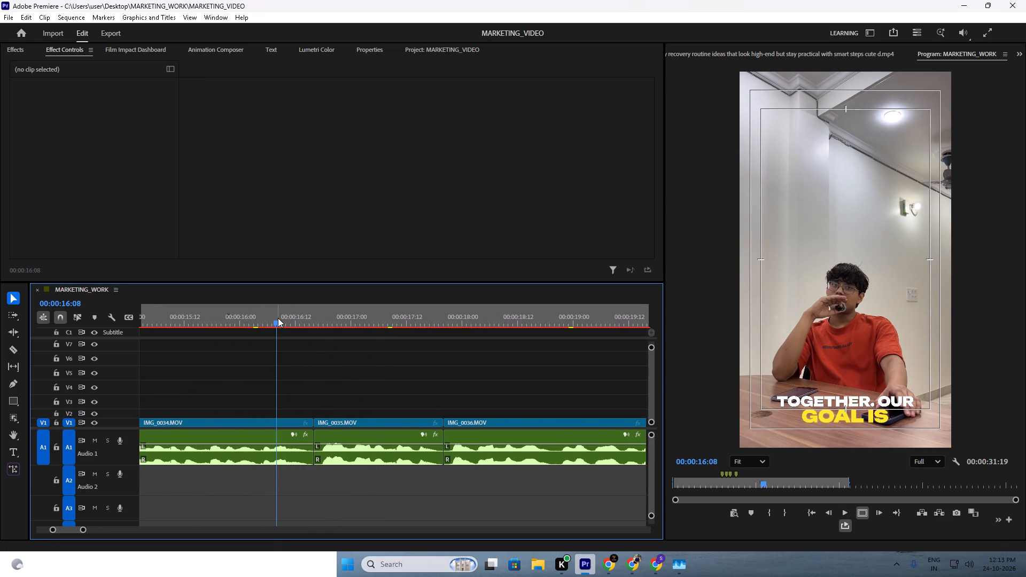
key("space")
Duplicate the V4 Blue.mp4 transition and its audio onto V2, over the cut from IMG_0034.MOV to IMG_0035.MOV at 00:00:16:16.
left_click(315, 317)
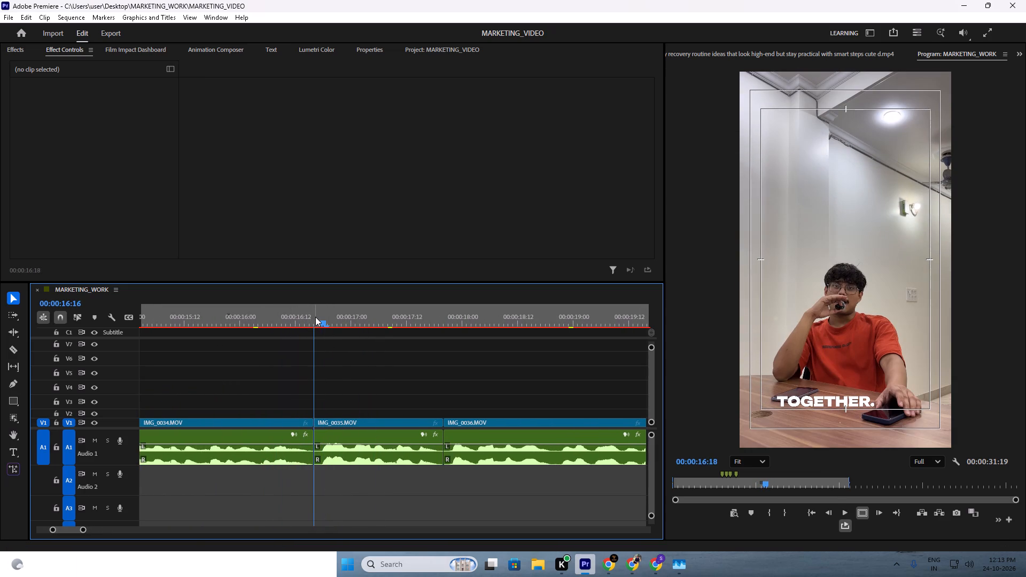
scroll(320, 378, "down", 12, "alt")
scroll(320, 385, "up", 7)
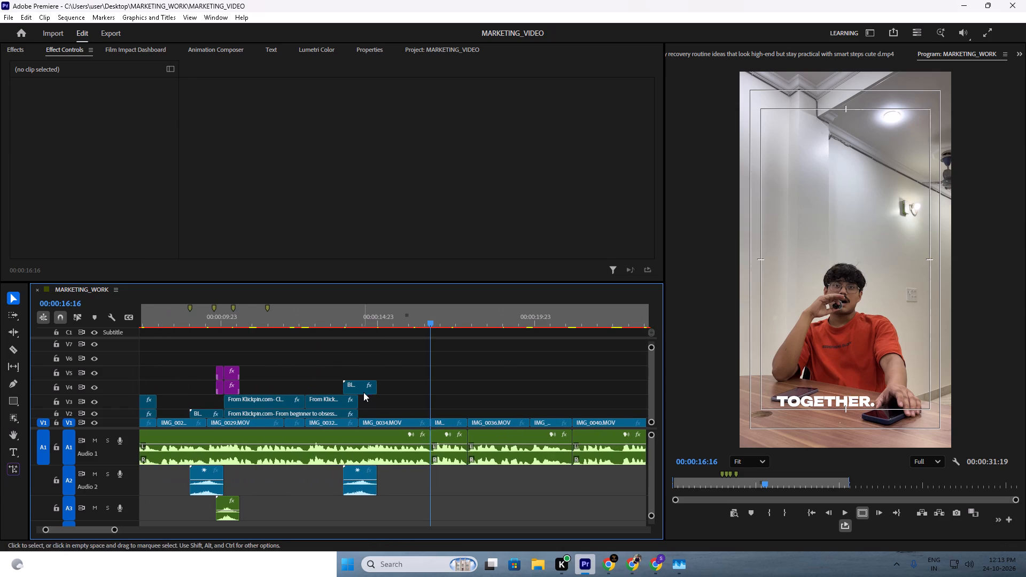
left_click(363, 391)
left_click(358, 475, "shift")
left_click_drag(360, 392, 425, 410, "alt")
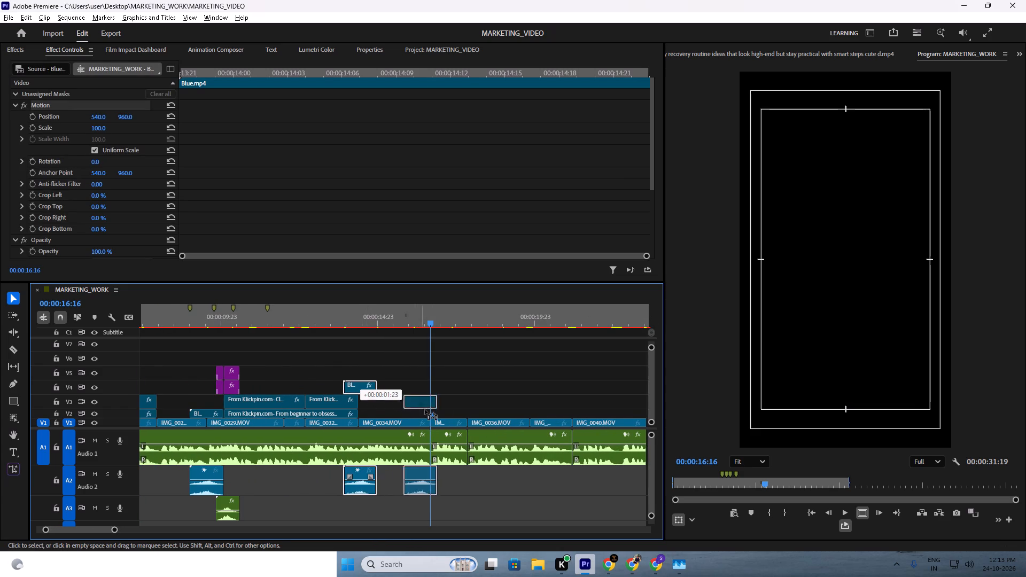
left_click_drag(425, 410, 431, 413, "alt")
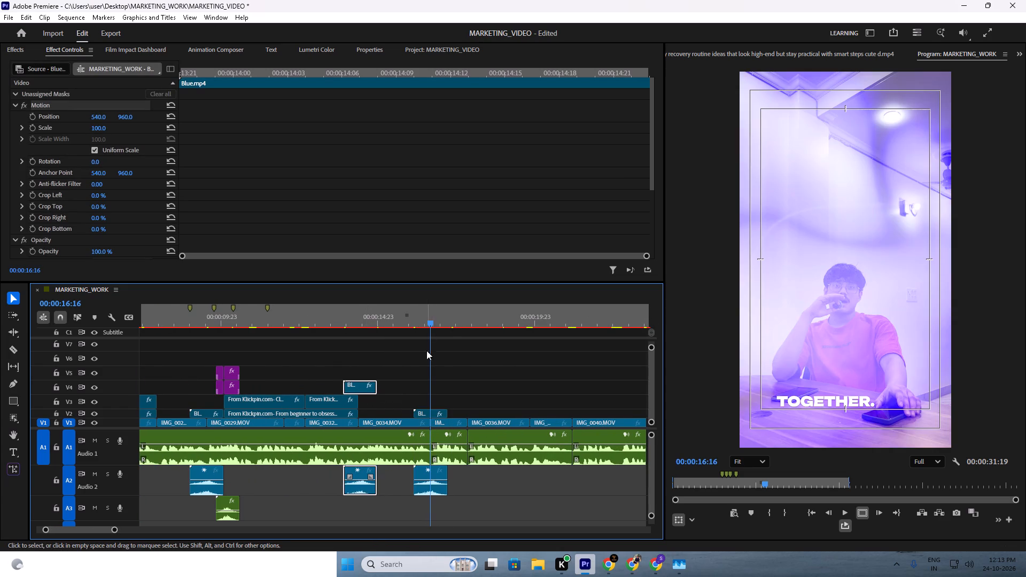
Play back the V2 Blue.mp4 transition and the following clips through IMG_0040.MOV to review the cuts.
left_click_drag(421, 314, 405, 316)
key("space")
left_click(415, 371)
scroll(388, 384, "down", 5)
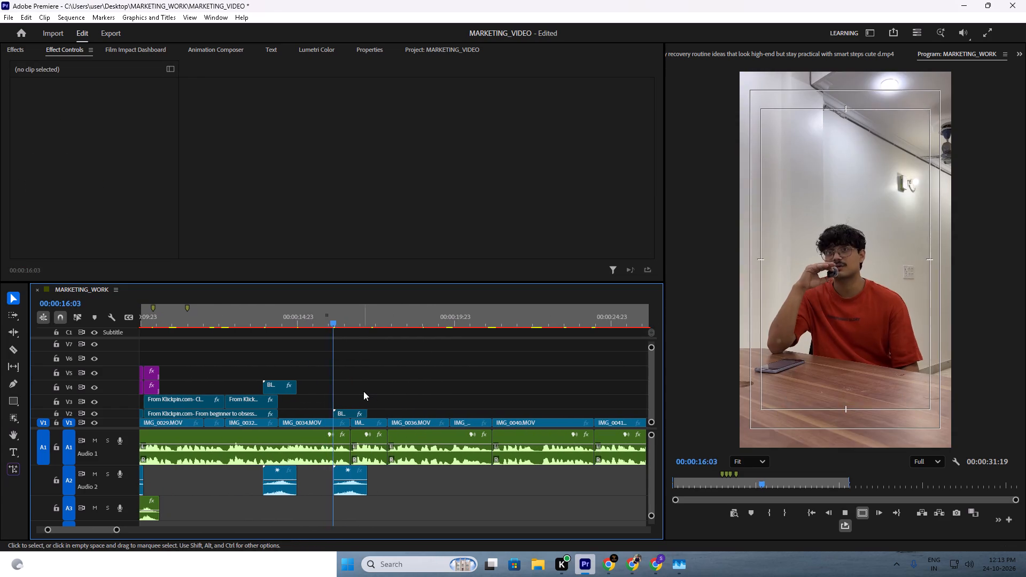
scroll(363, 391, "up", 5)
scroll(363, 391, "down", 7)
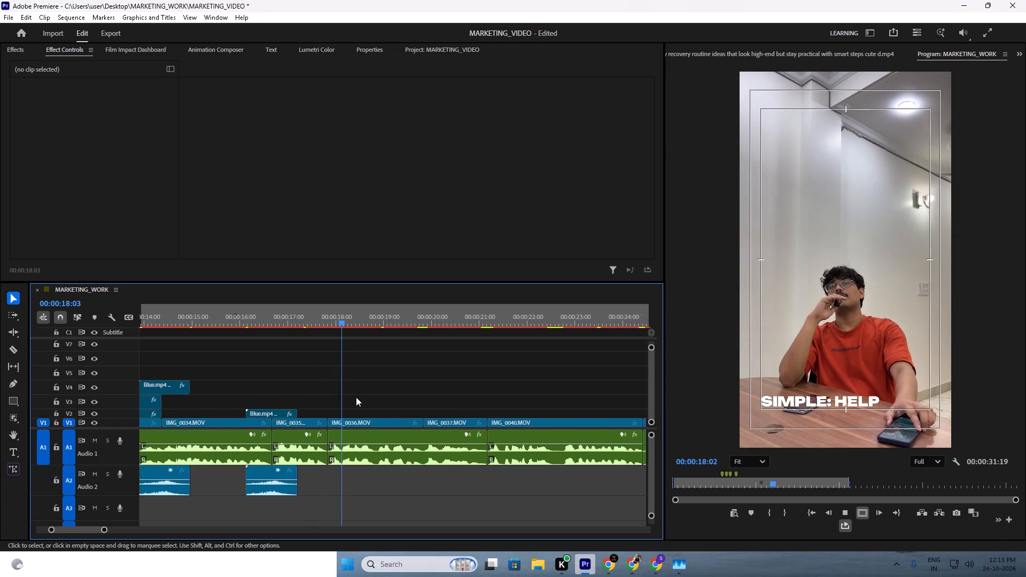
scroll(356, 397, "down", 8)
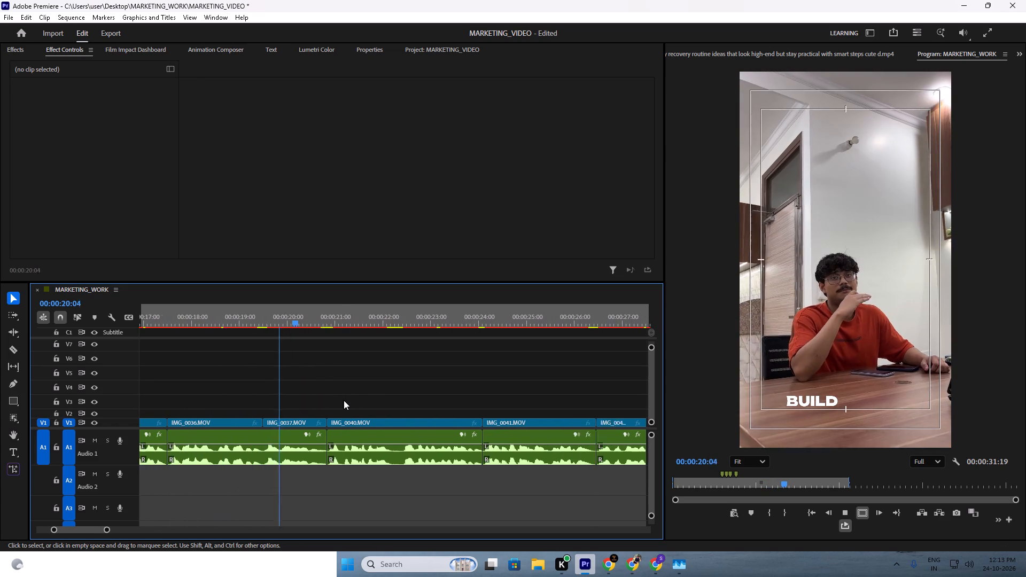
scroll(344, 400, "down", 2)
left_click_drag(276, 329, 227, 325)
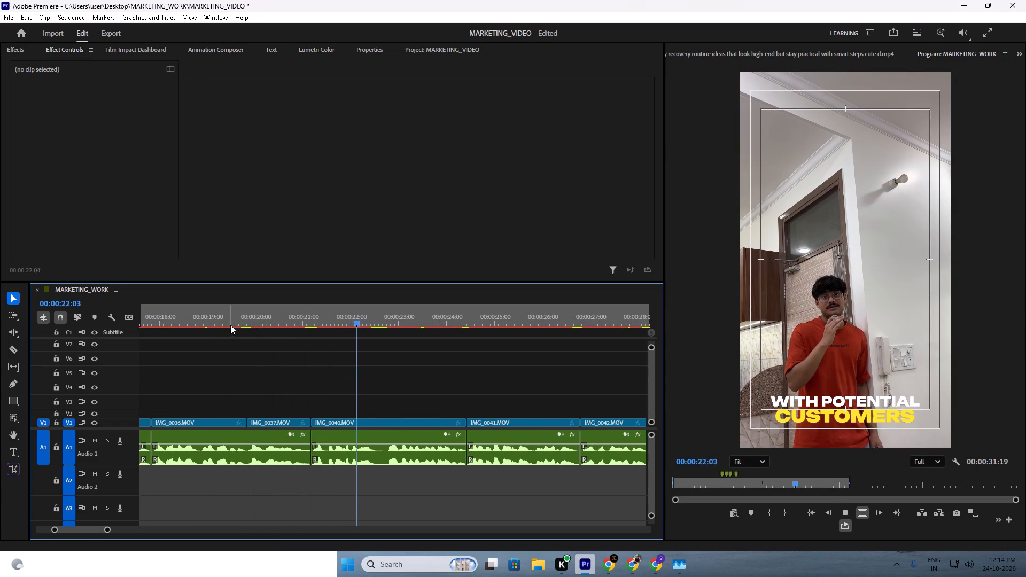
left_click(230, 325)
Save the MARKETING_VIDEO project with the added transition.
key("ctrl+a")
key("ctrl+s")
key("ctrl+s")
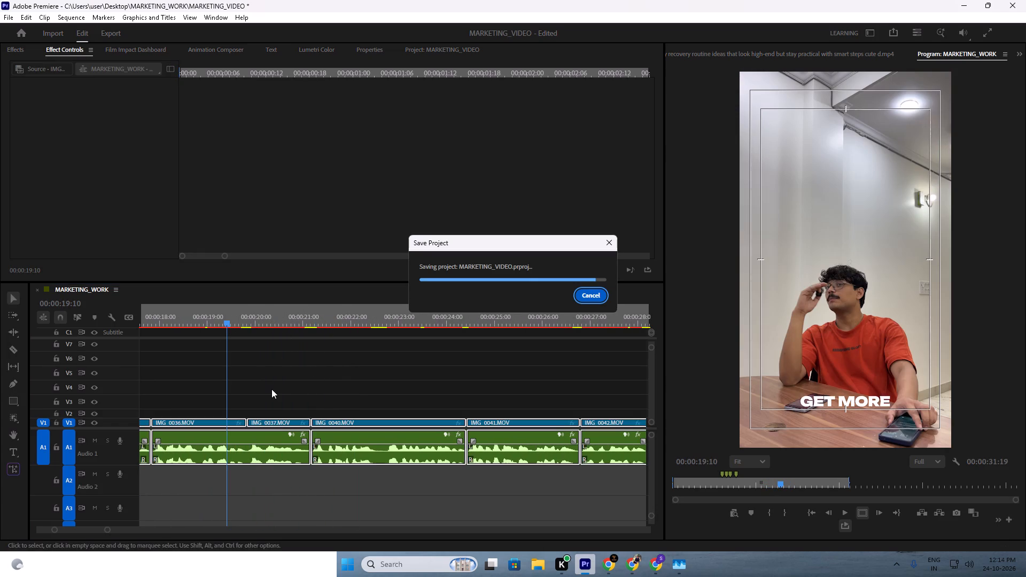
key("ctrl+s")
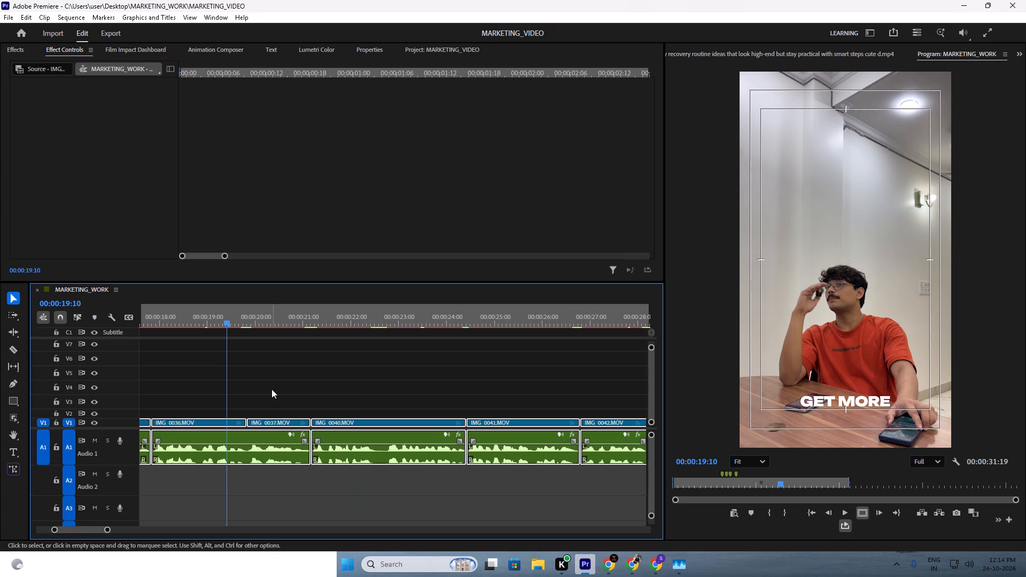
left_click(271, 389)
Play back the V4 and V2 Blue.mp4 transitions, from the end of the Google Ads overlay into IMG_0036.MOV, to examine their pacing.
scroll(278, 388, "down", 10, "alt")
scroll(278, 389, "up", 6)
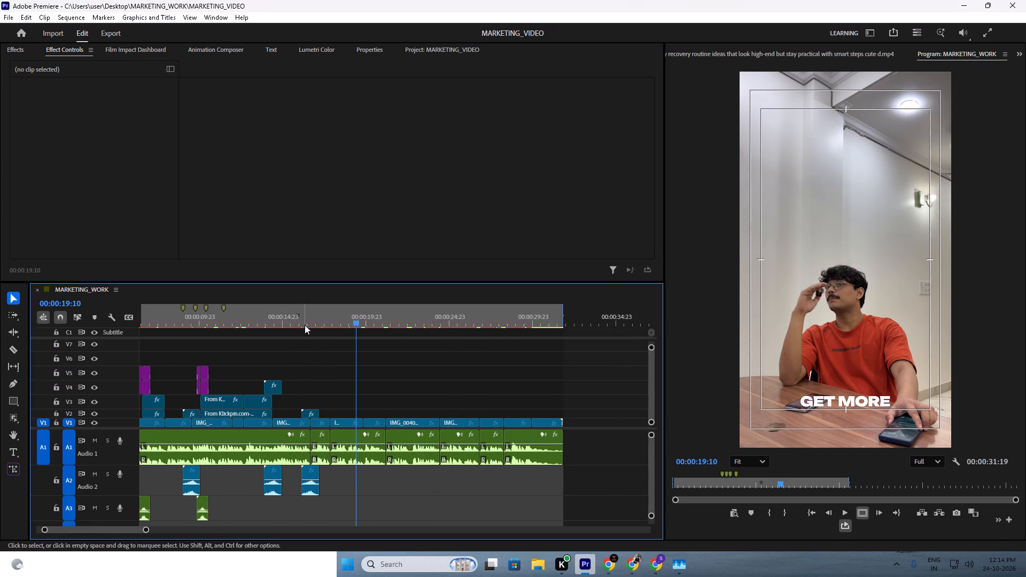
left_click(305, 325)
key("space")
left_click(316, 370)
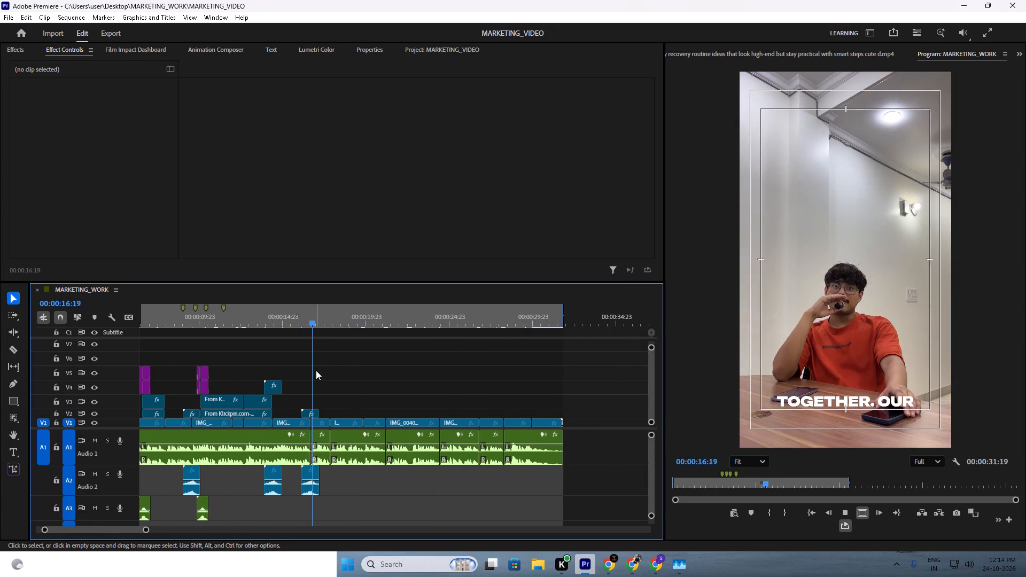
key("space")
left_click_drag(296, 318, 277, 318)
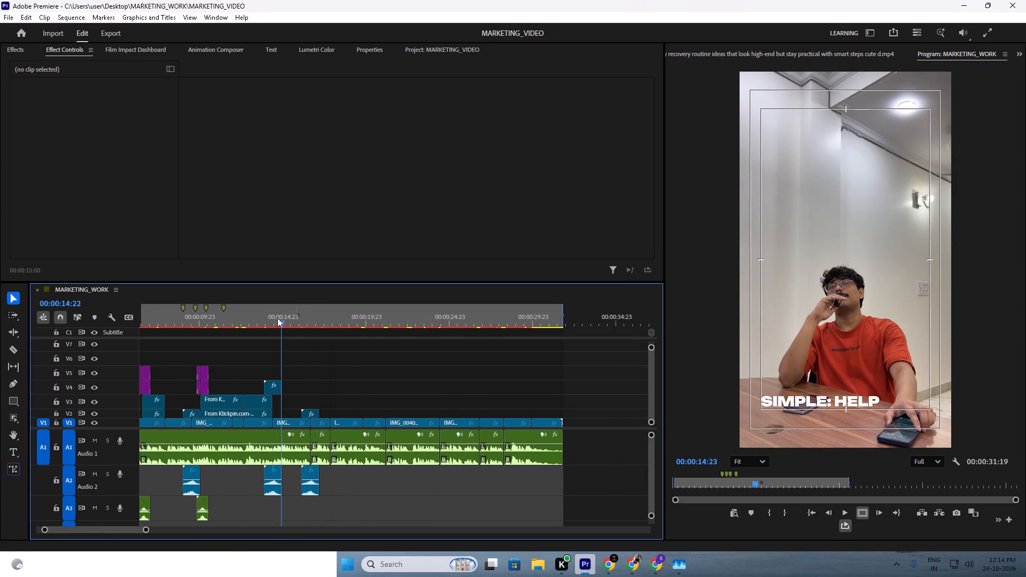
left_click_drag(277, 318, 253, 327)
key("space")
left_click(268, 341)
scroll(278, 371, "down", 5, "alt")
scroll(279, 375, "up", 6)
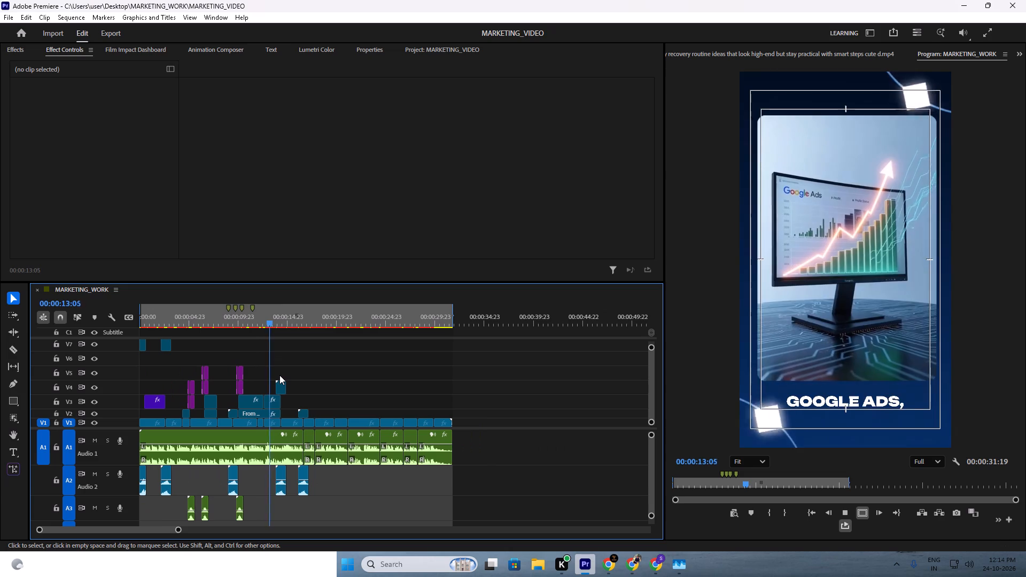
scroll(286, 373, "up", 12, "alt")
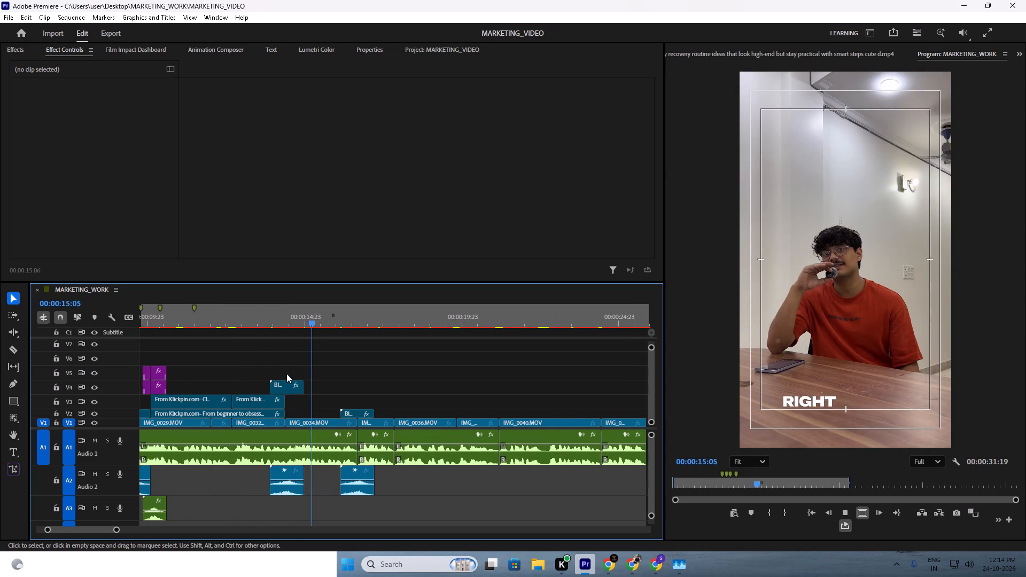
key("space")
scroll(286, 373, "down", 5)
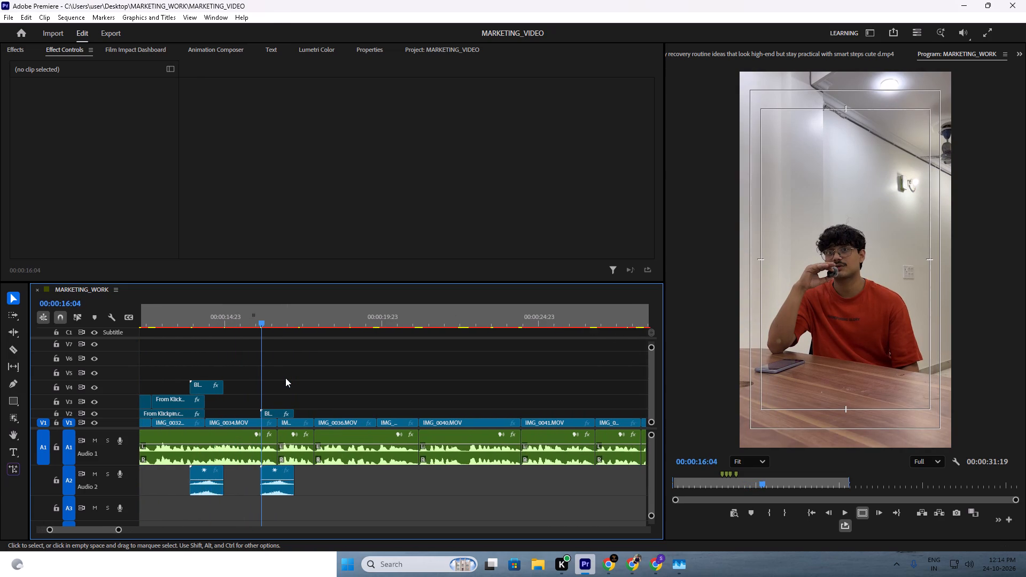
key("space")
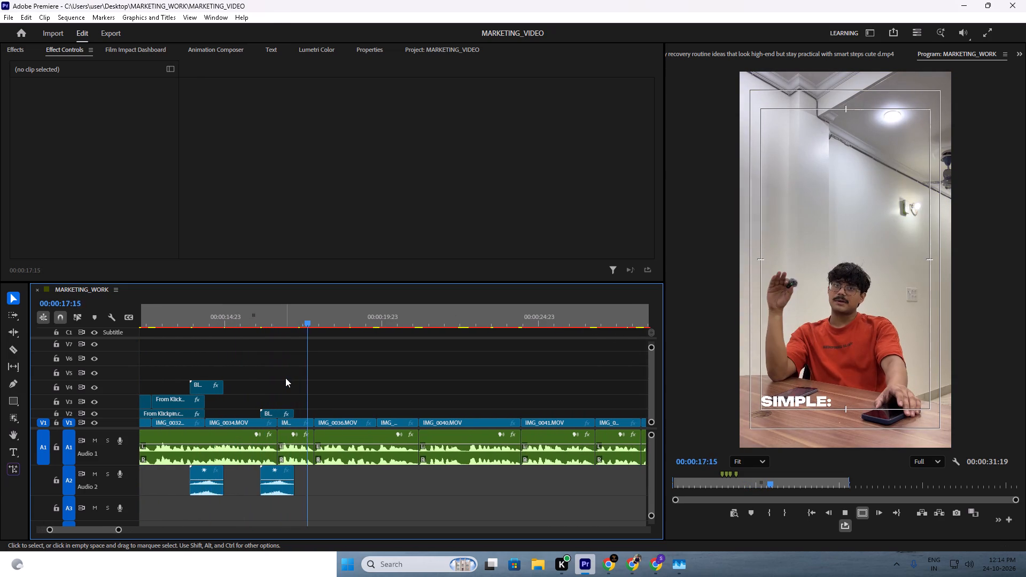
key("space")
key("space")
key("space")
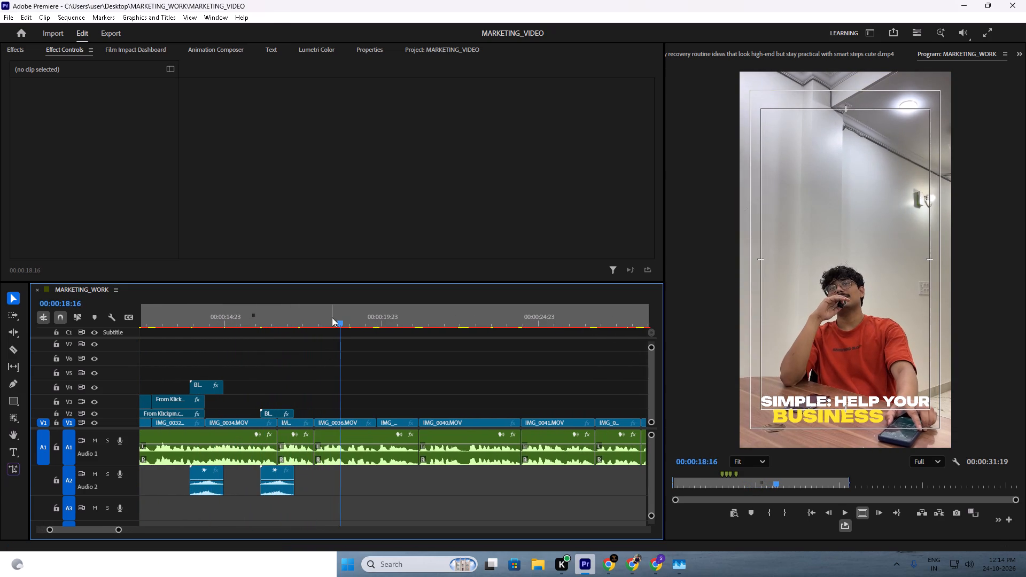
Replay the cut from IMG_0034.MOV to IMG_0035.MOV several times to judge how the V2 Blue.mp4 transition fits.
left_click_drag(330, 317, 173, 373)
key("space")
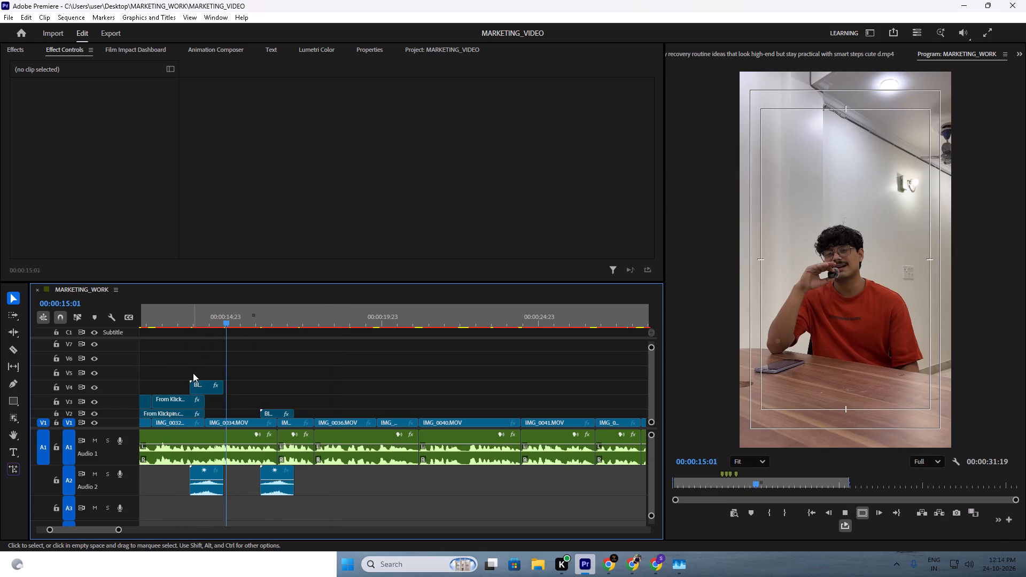
scroll(263, 416, "up", 8, "alt")
key("space")
key("space")
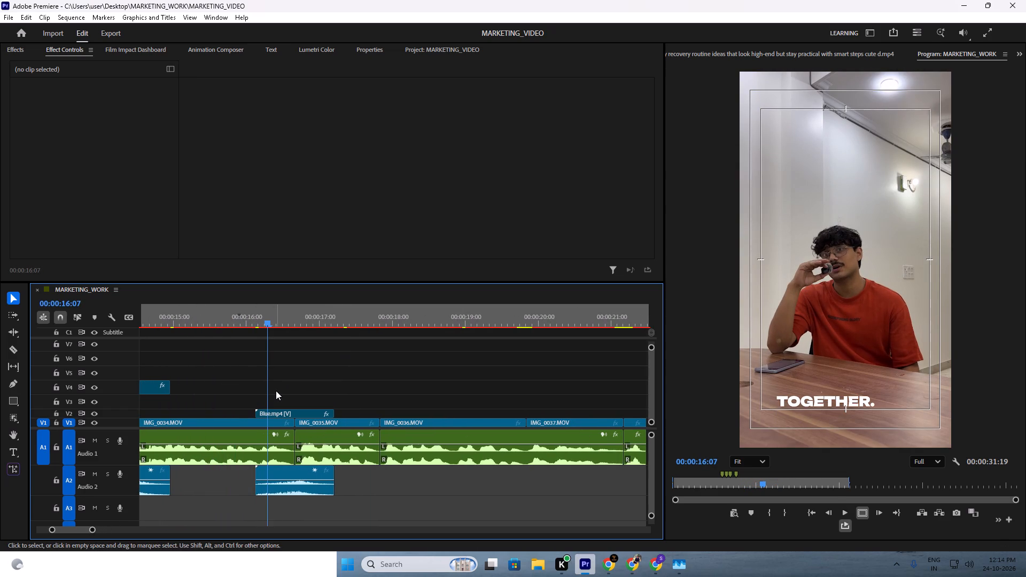
key("space")
key("space")
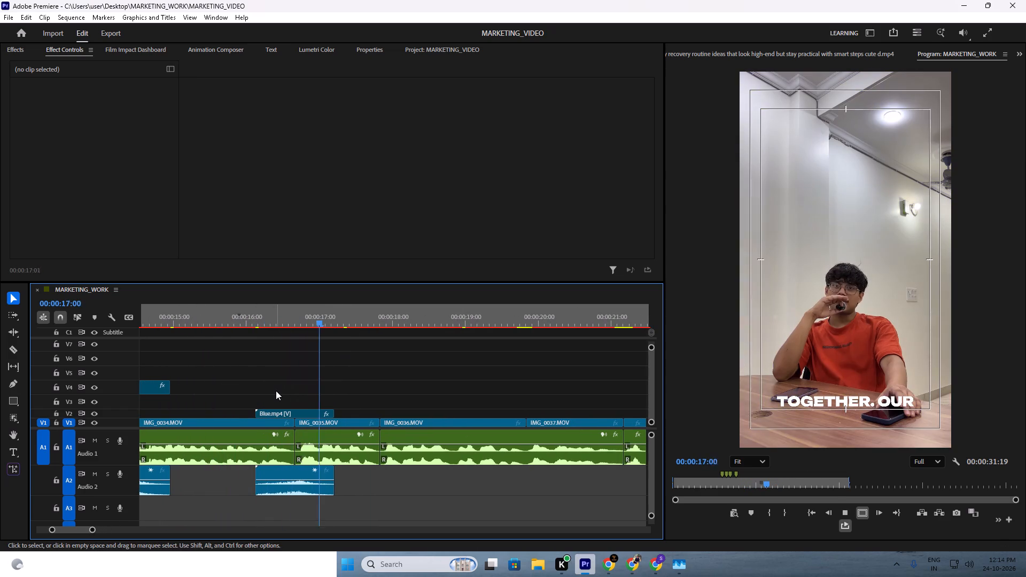
key("space")
left_click_drag(294, 322, 221, 338)
key("space")
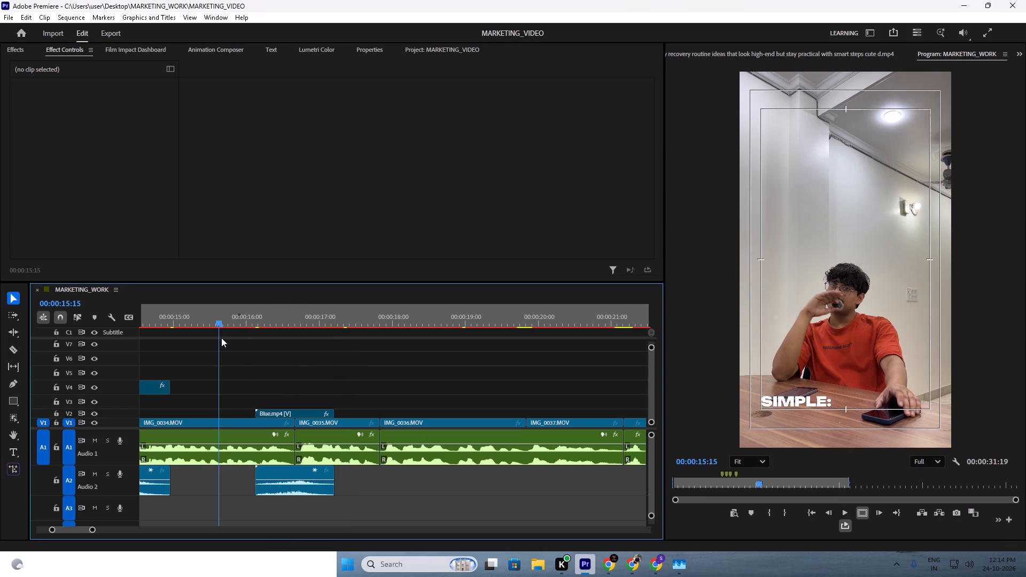
key("space")
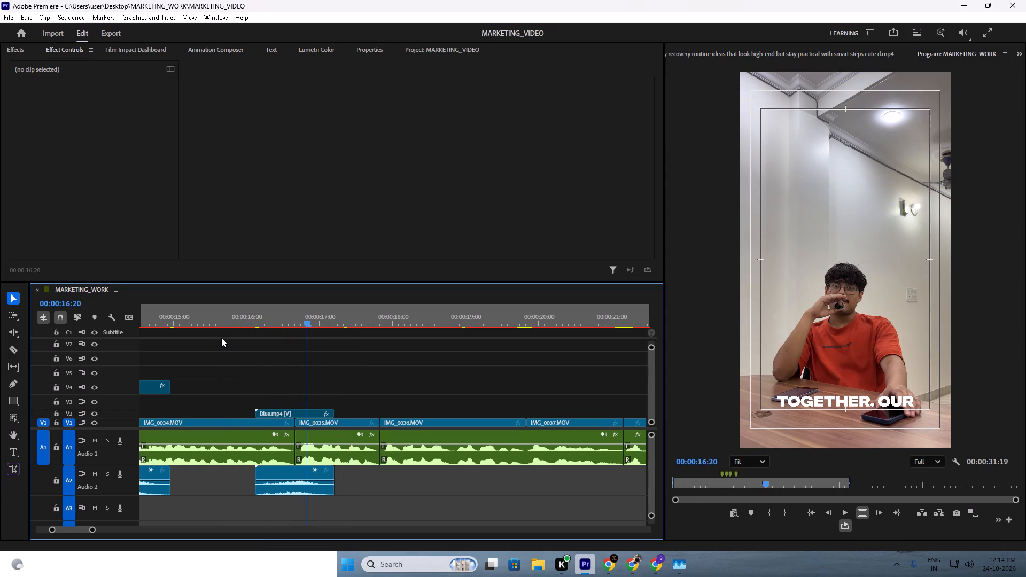
key("space")
key("space")
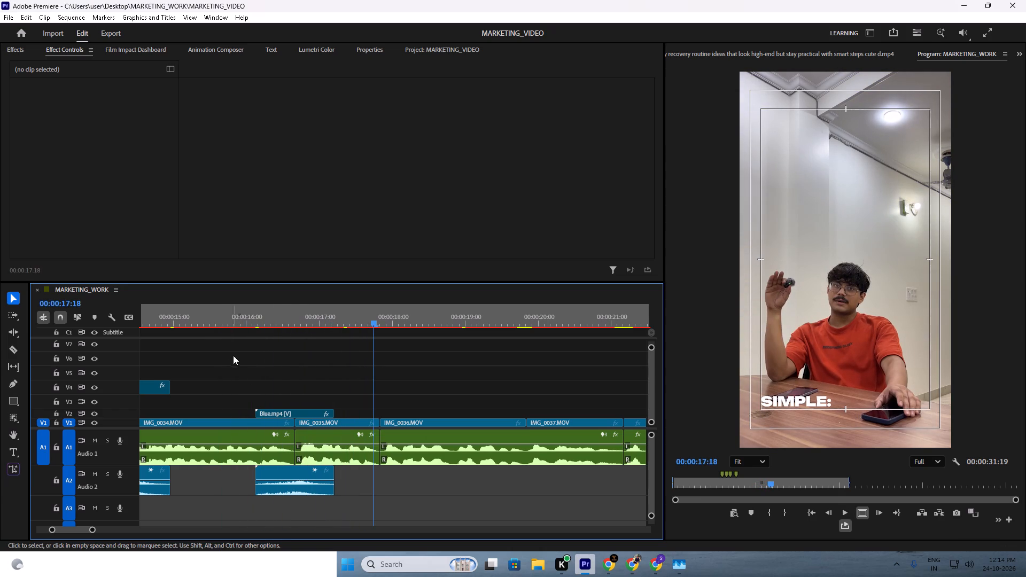
key("space")
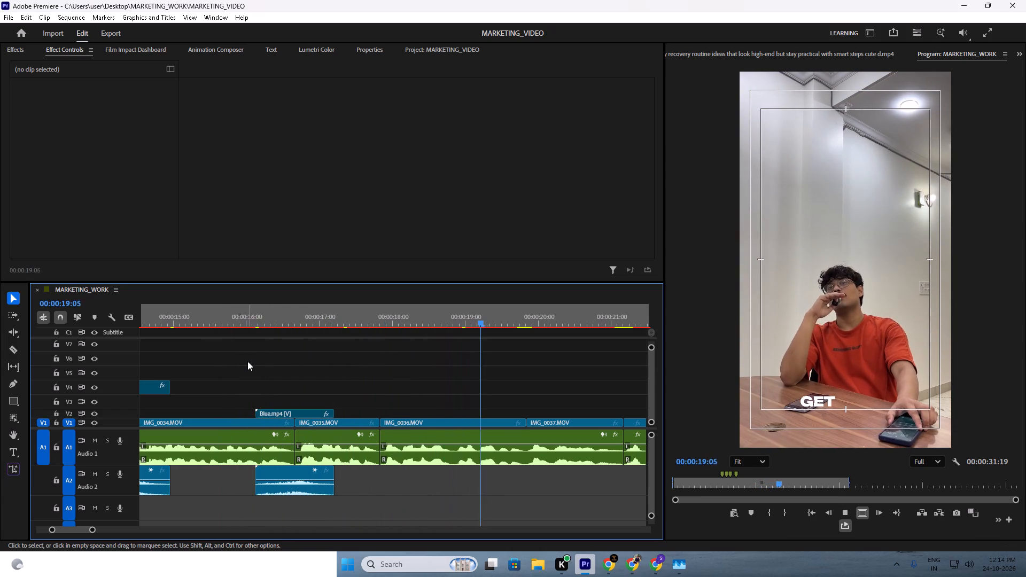
key("space")
left_click_drag(276, 318, 168, 355)
key("space")
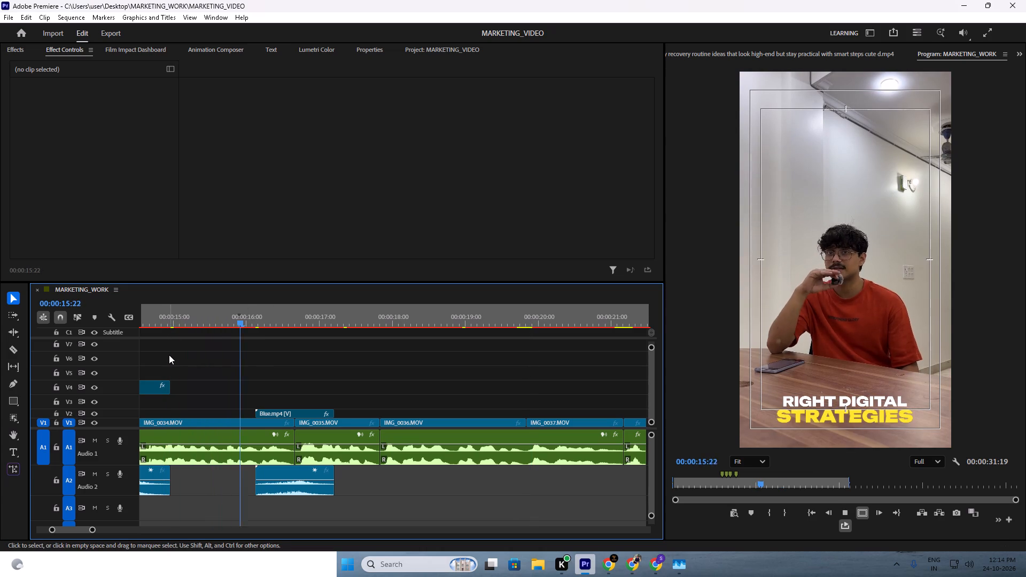
key("space")
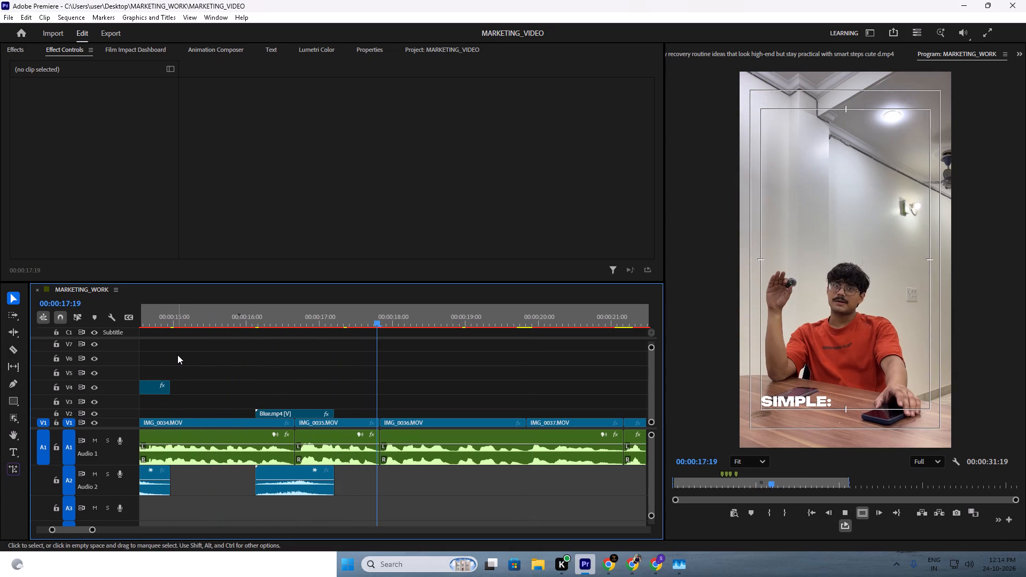
Delete the V2 Blue.mp4 transition and its linked audio over the cut from IMG_0034.MOV to IMG_0035.MOV.
scroll(292, 412, "up", 1)
left_click(292, 412)
left_click(309, 411)
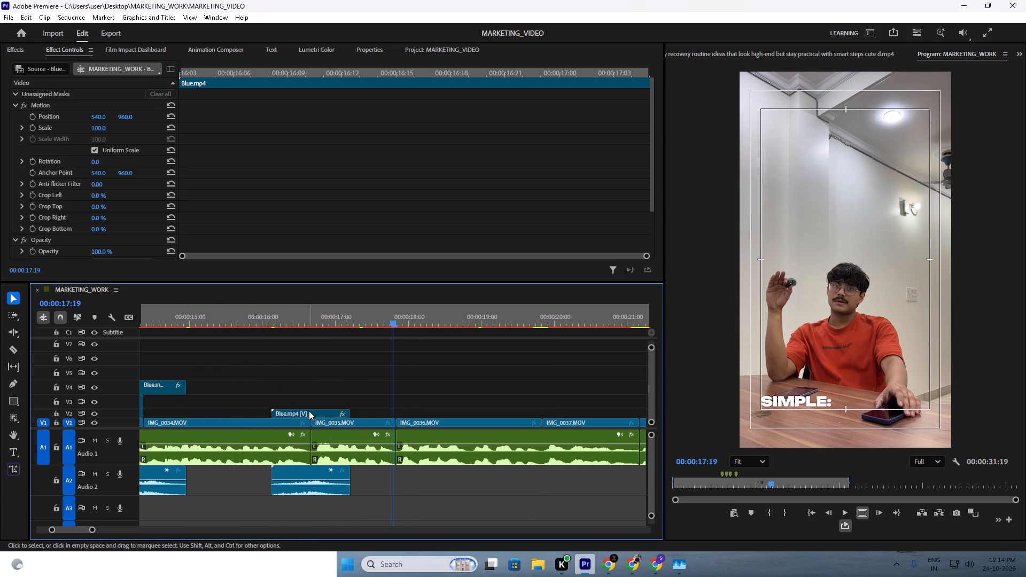
left_click(308, 472, "shift")
right_click(308, 472, "shift")
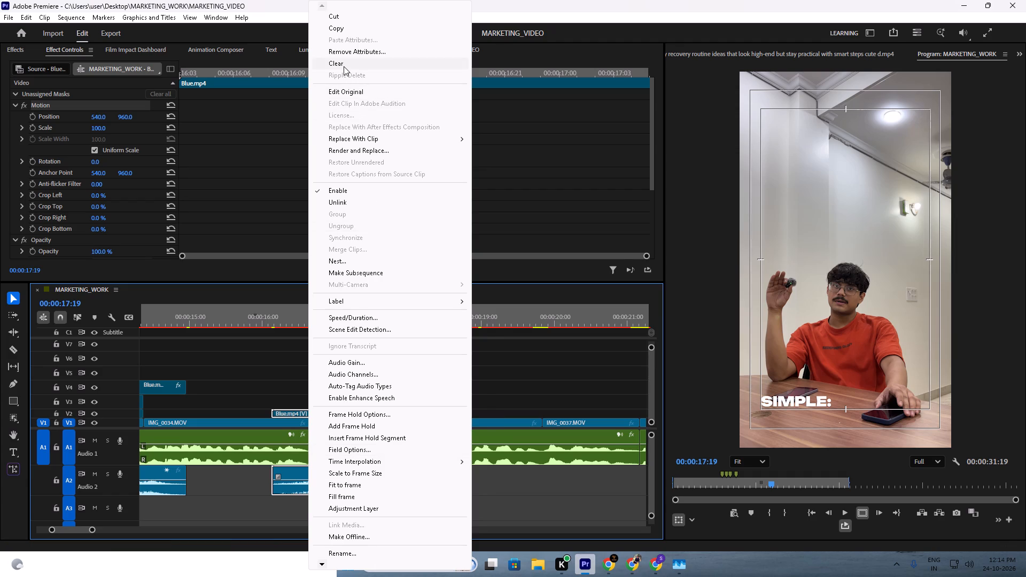
left_click(344, 66)
Place Animation Composer's Zoom In camera transition with its sound over the IMG_0034.MOV to IMG_0035.MOV cut at 00:00:16:16, on V2 and V3.
left_click(313, 319)
left_click(149, 44)
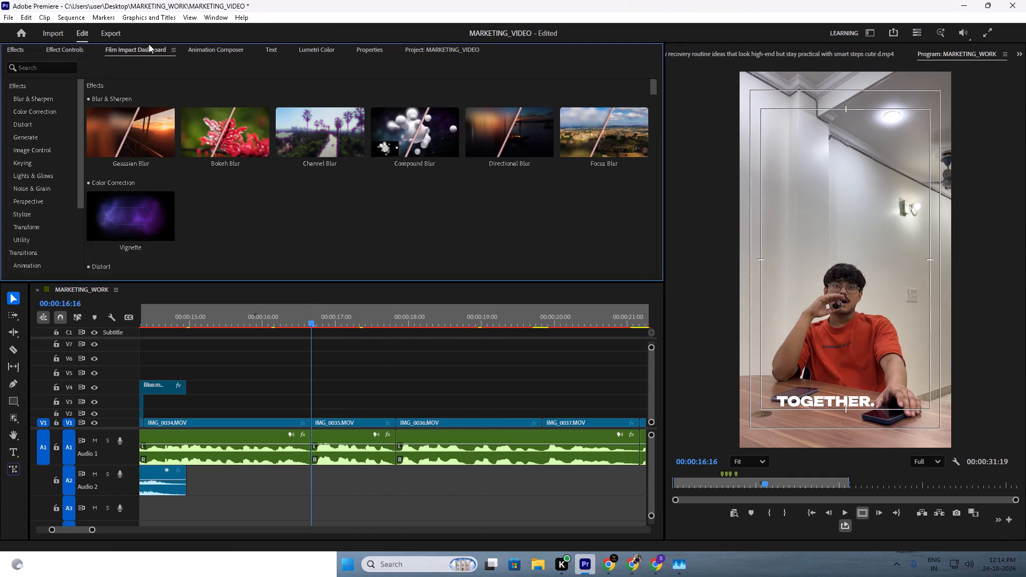
left_click(419, 51)
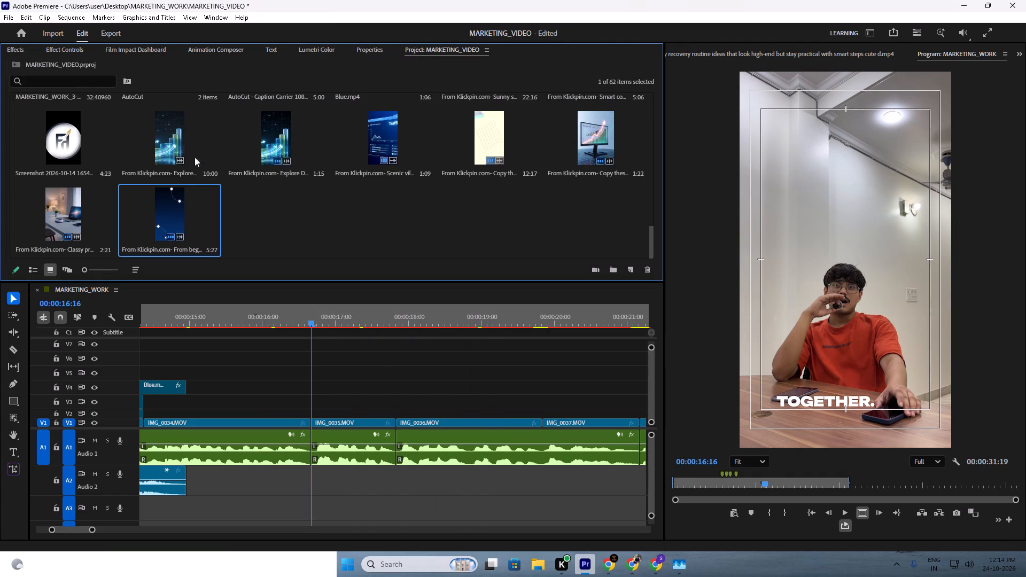
left_click(142, 48)
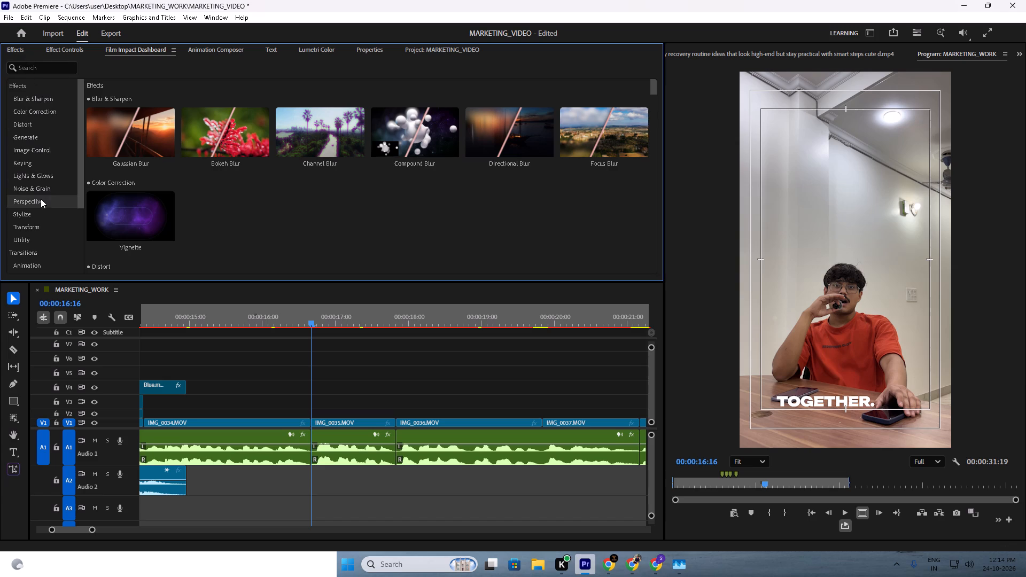
left_click(29, 100)
left_click(30, 111)
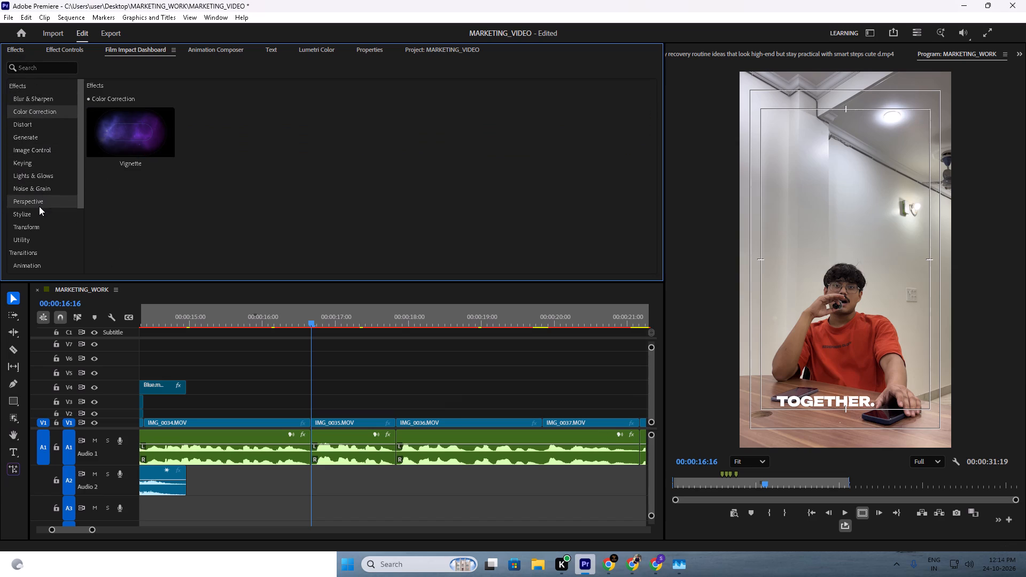
scroll(39, 206, "up", 4)
left_click(222, 48)
left_click(35, 143)
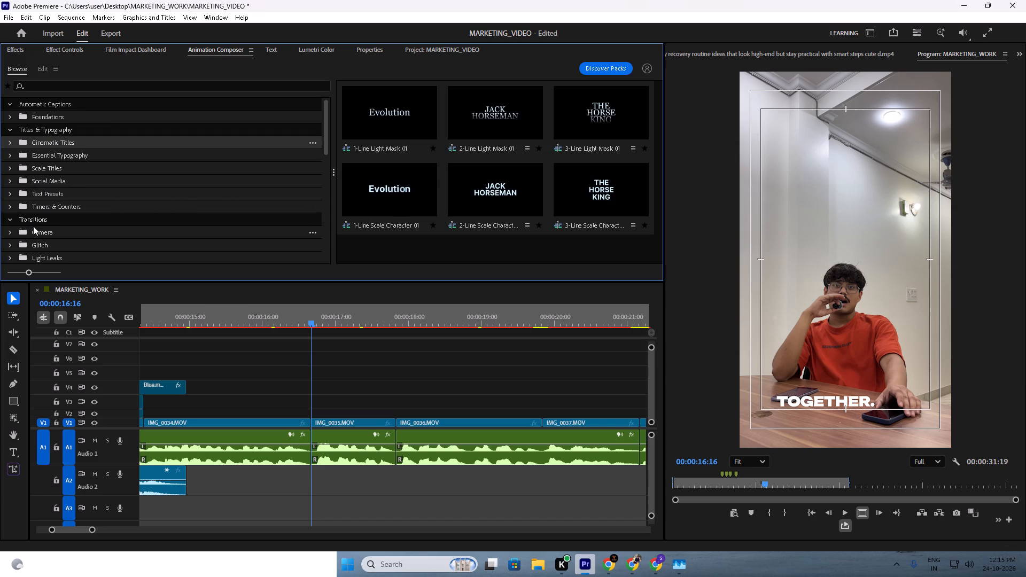
left_click(57, 183)
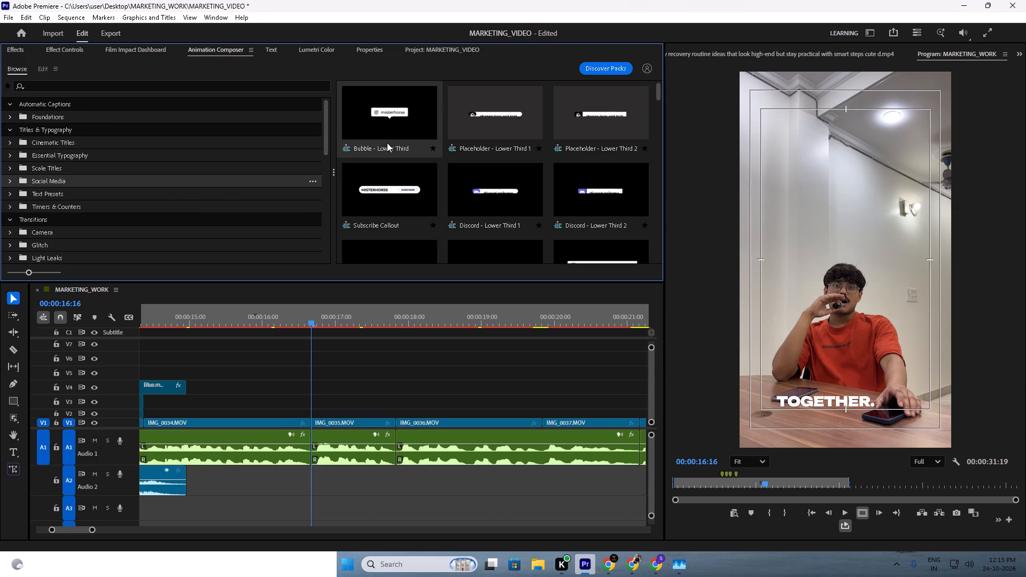
left_click(46, 225)
left_click(47, 231)
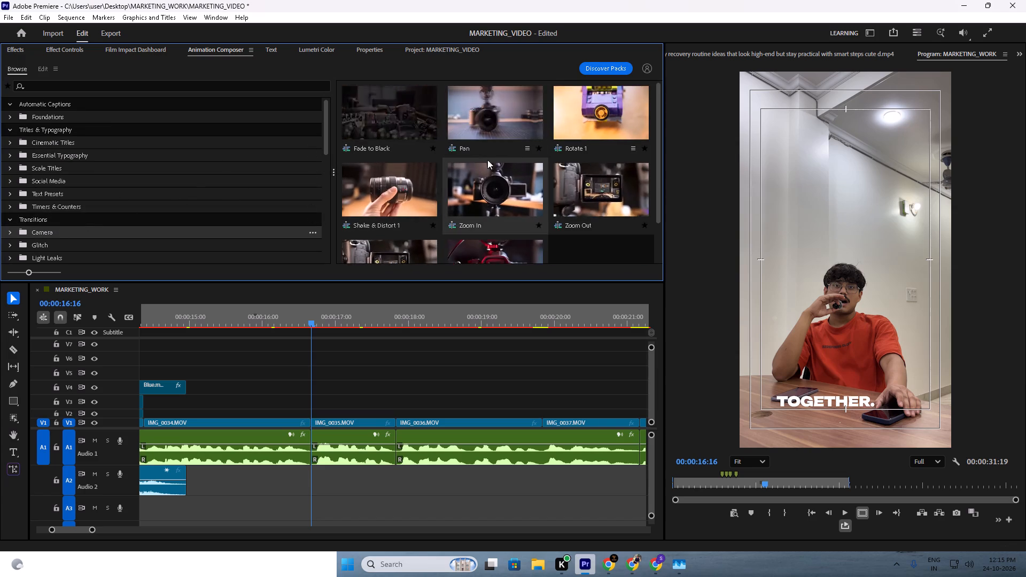
left_click_drag(500, 189, 316, 407)
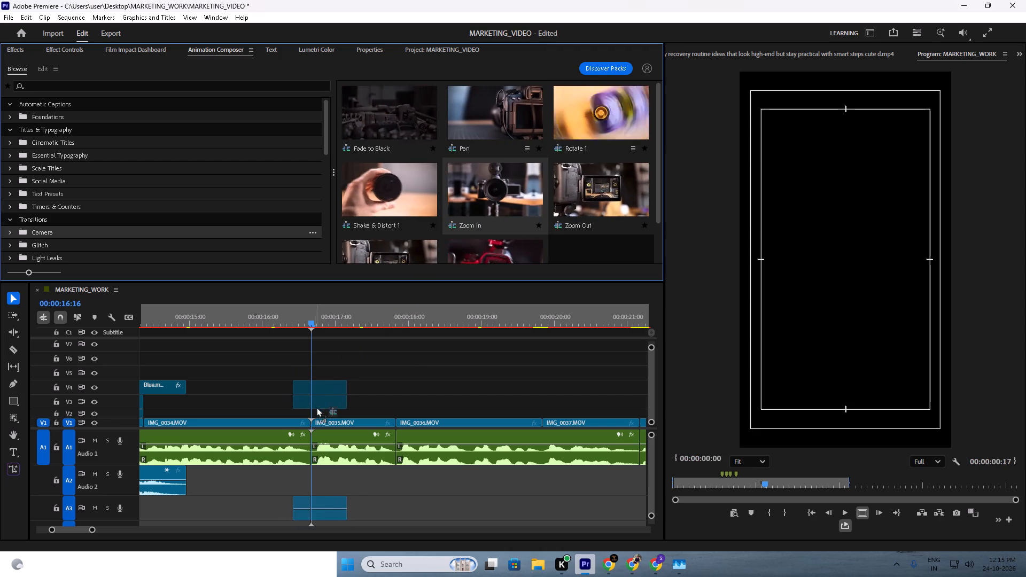
left_click_drag(316, 407, 318, 410)
Play back the Zoom In transition and the following clips through IMG_0037.MOV to review the cut.
left_click_drag(306, 319, 289, 326)
key("space")
left_click(297, 355)
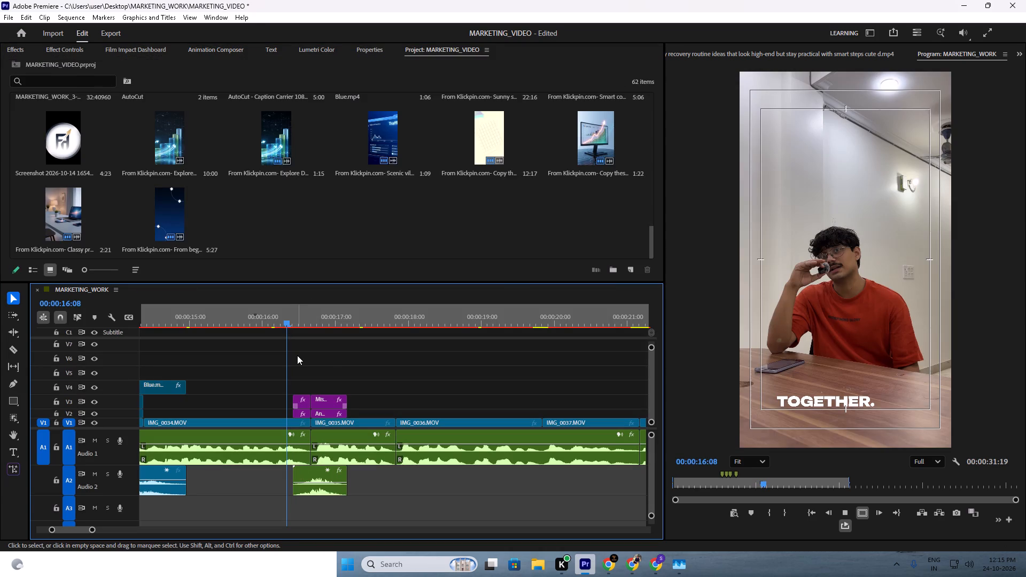
key("space")
left_click_drag(319, 305, 224, 350)
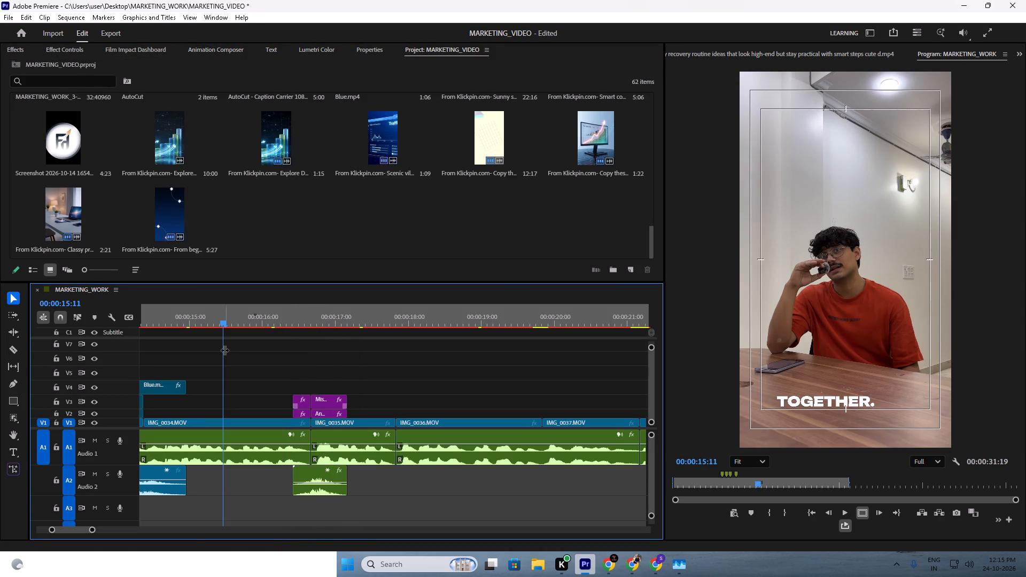
left_click(239, 342)
key("space")
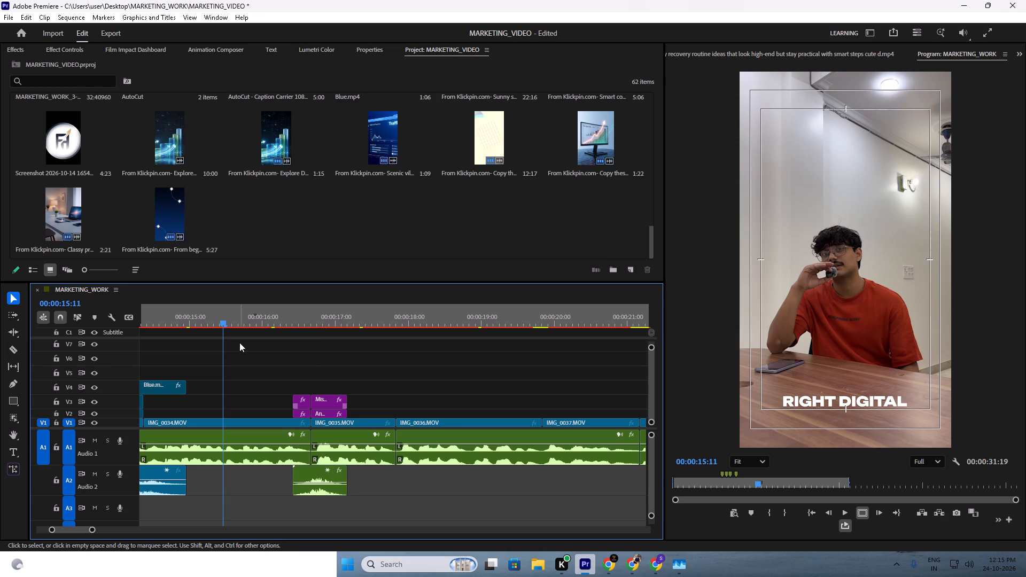
key("space")
key("space")
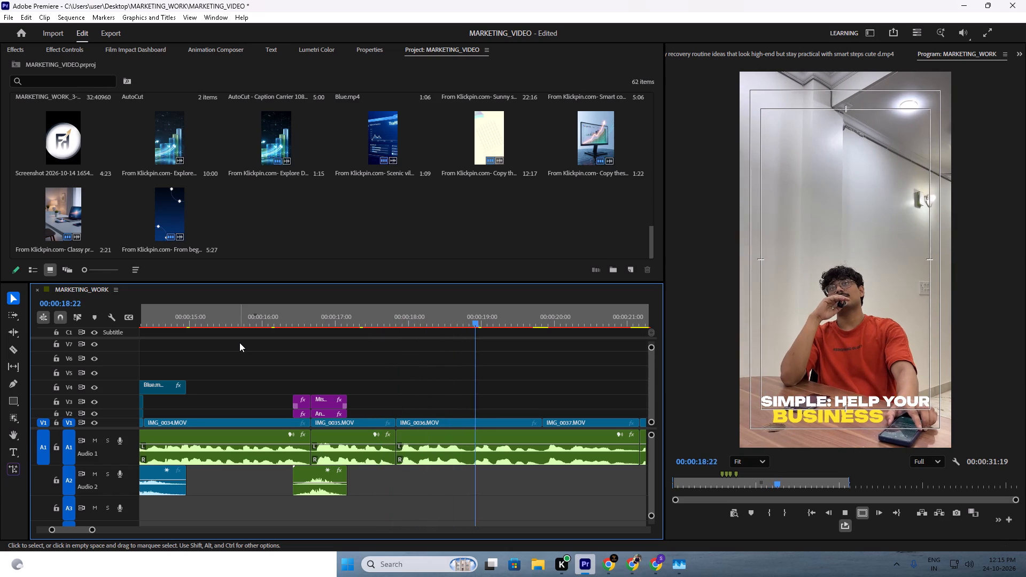
key("space")
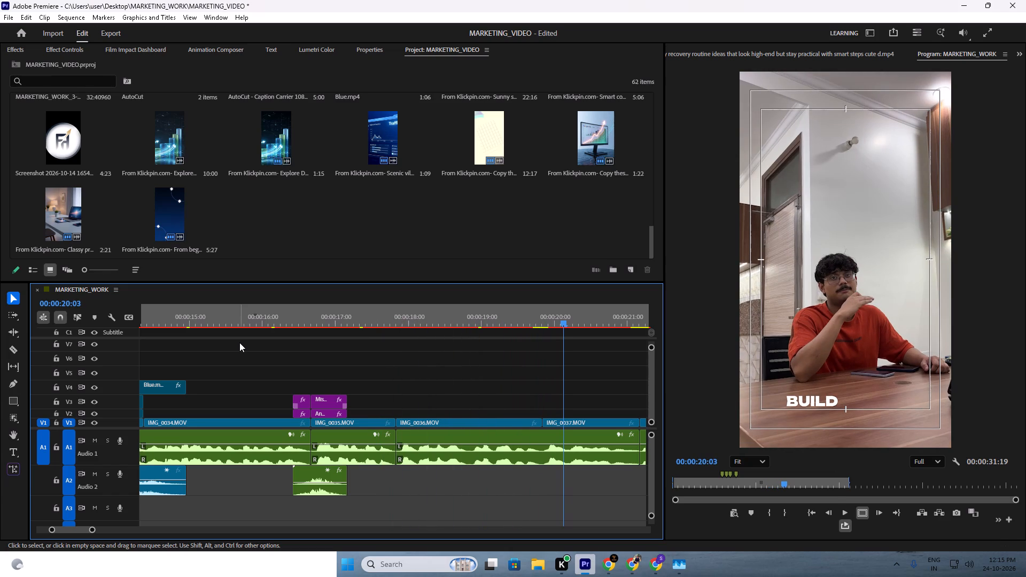
Save the MARKETING_VIDEO project with the Zoom In transition added.
key("ctrl+a")
key("ctrl+s")
key("ctrl+s")
left_click(337, 361)
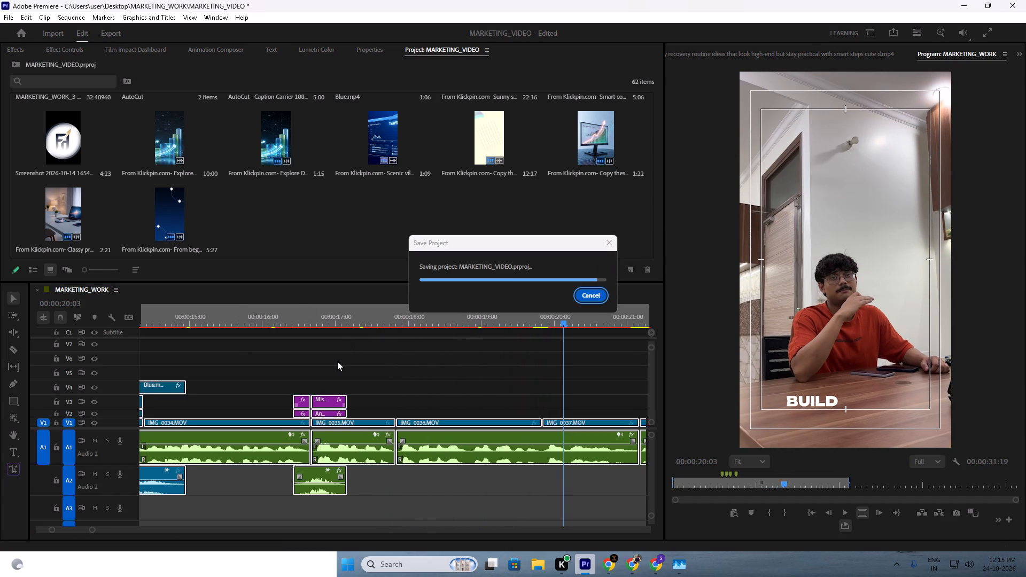
left_click(337, 361)
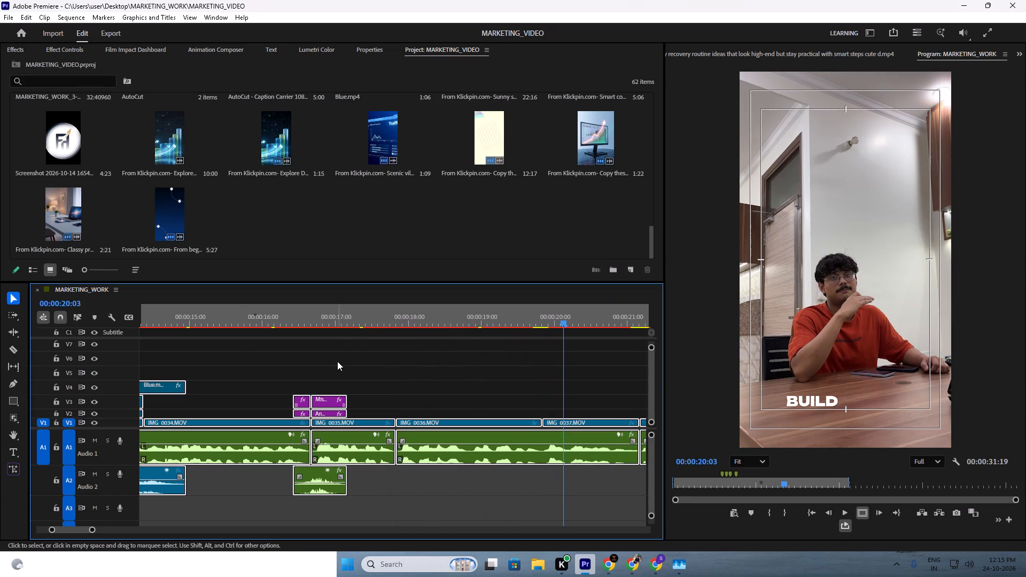
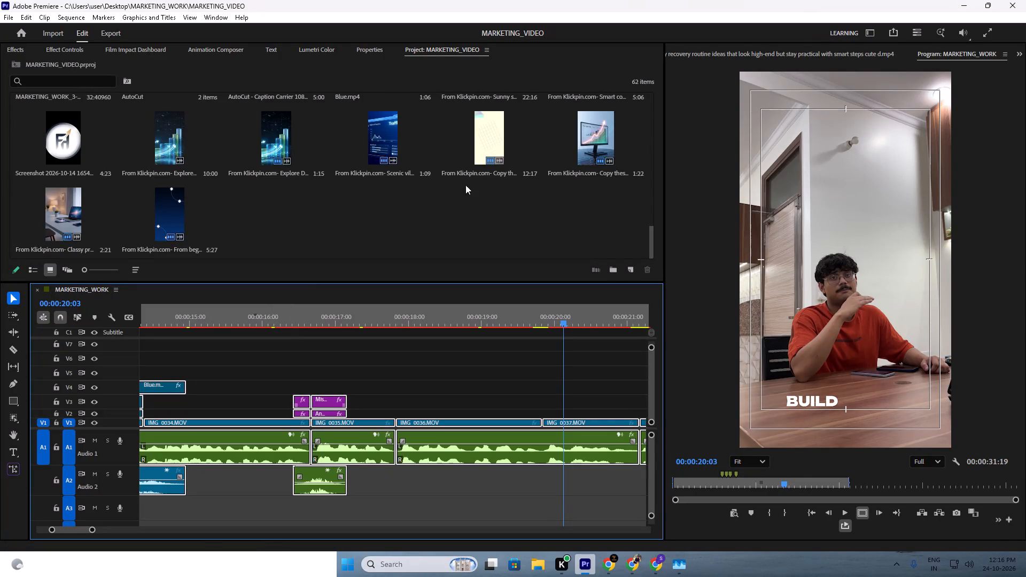
Play back the Zoom In transition over the cut from IMG_0034.MOV to IMG_0035.MOV.
left_click(336, 371)
left_click_drag(300, 315, 229, 326)
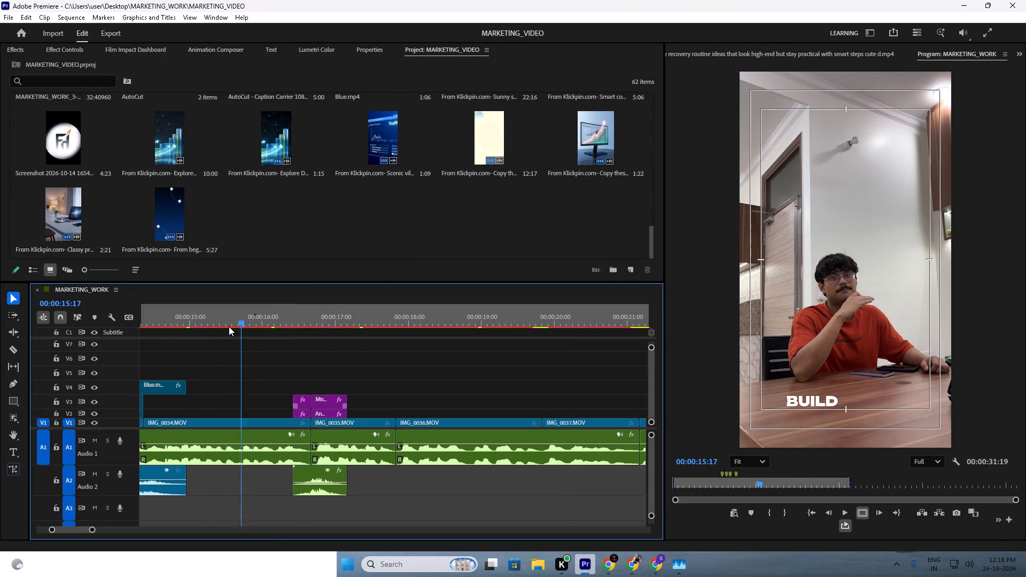
left_click_drag(229, 326, 170, 334)
key("space")
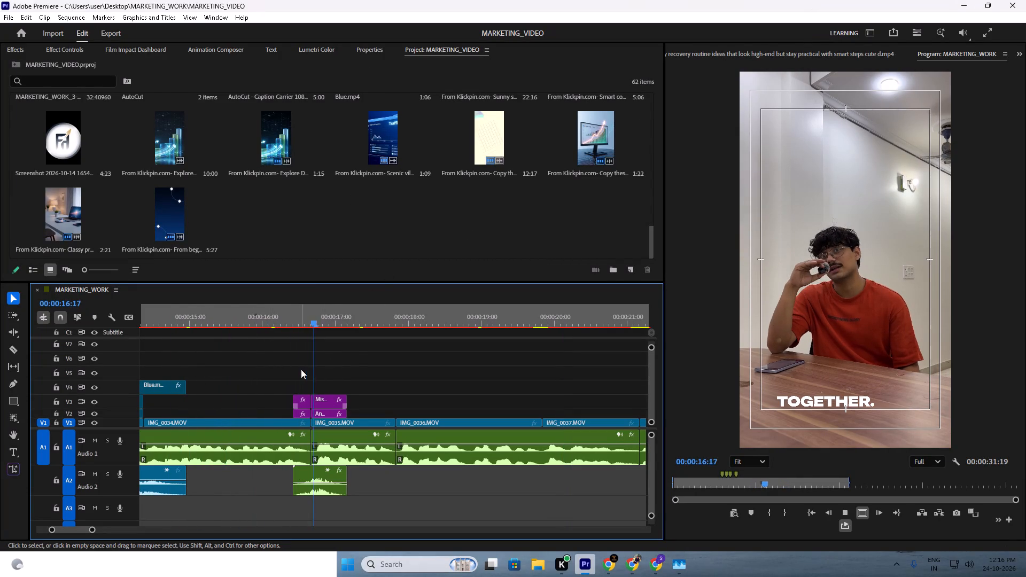
key("space")
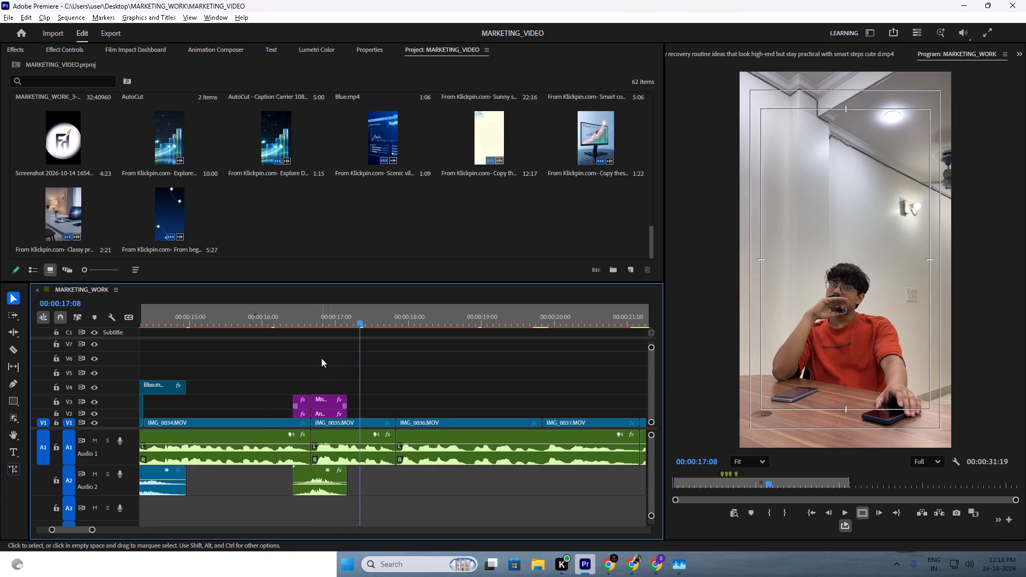
Play the sequence from about 00:00:13 through IMG_0036.MOV to review the Blue.mp4 and Zoom In transitions in context.
scroll(304, 423, "down", 17, "alt")
scroll(302, 441, "up", 8, "alt")
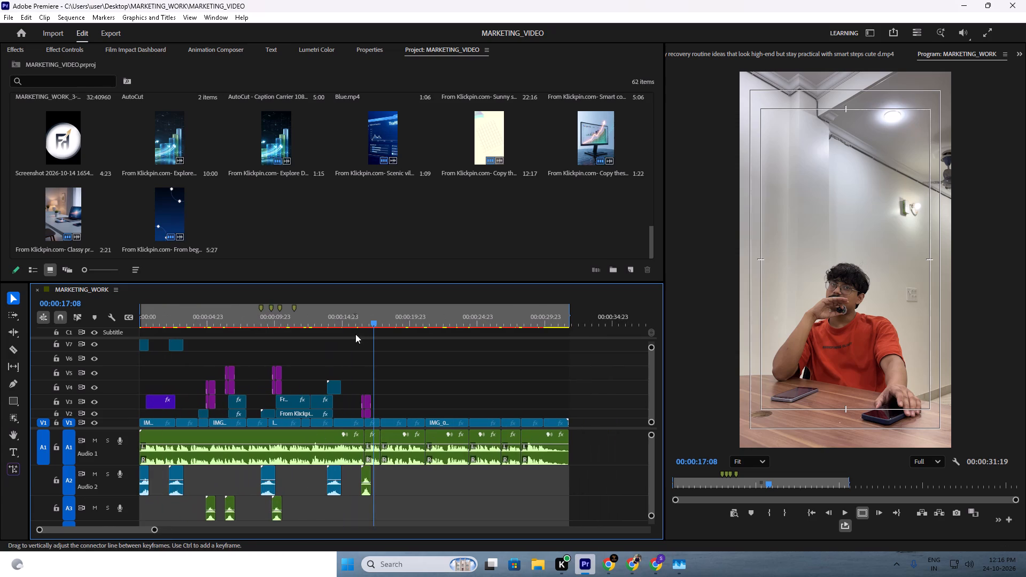
left_click_drag(340, 311, 322, 316)
key("space")
left_click(333, 334)
left_click(347, 355)
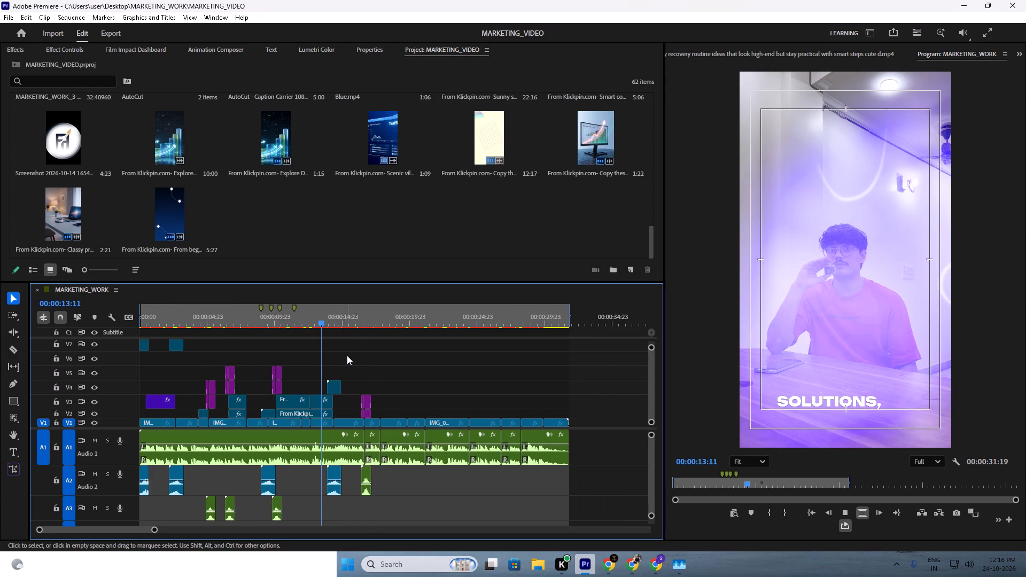
scroll(342, 355, "up", 18, "alt")
scroll(342, 355, "down", 6)
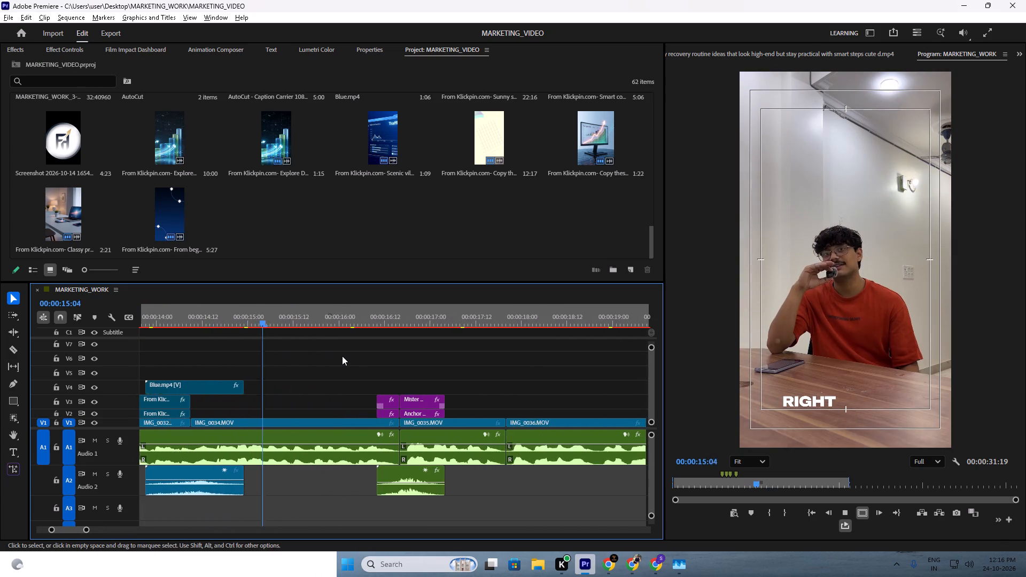
scroll(342, 356, "up", 7, "alt")
scroll(342, 356, "down", 20)
scroll(342, 356, "down", 1)
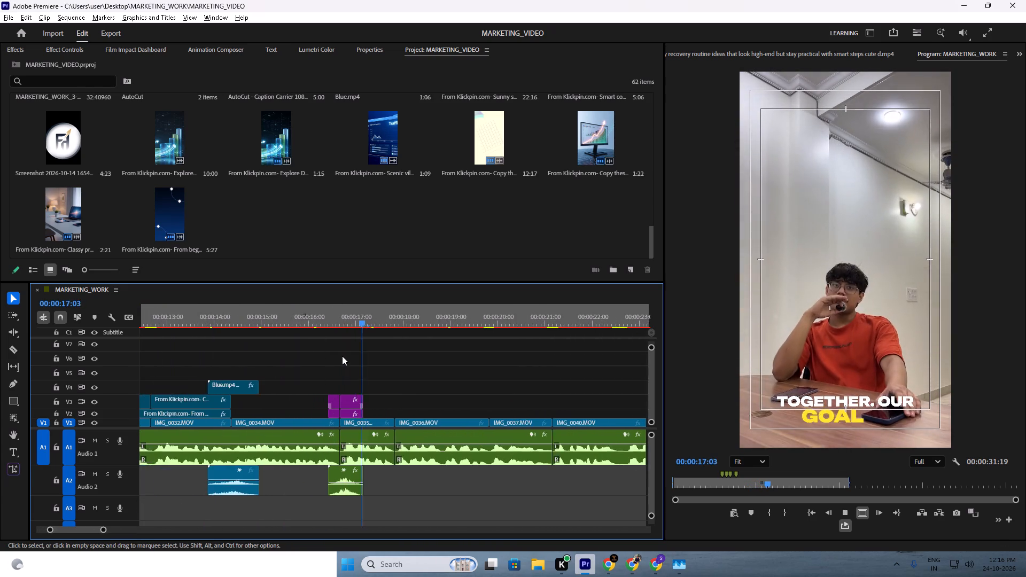
scroll(342, 356, "down", 5)
scroll(386, 364, "up", 8, "alt")
scroll(386, 363, "down", 9, "alt")
scroll(386, 363, "up", 7, "alt")
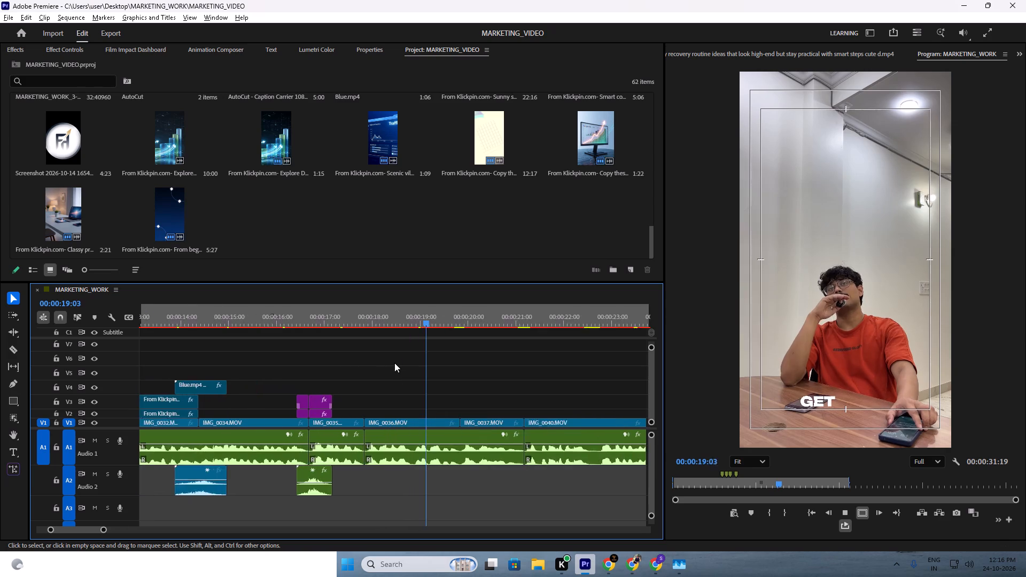
scroll(394, 363, "up", 4, "alt")
scroll(384, 362, "down", 6)
key("space")
Replay the IMG_0036.MOV and IMG_0037.MOV section to examine the cut between them.
left_click_drag(400, 322, 224, 364)
key("space")
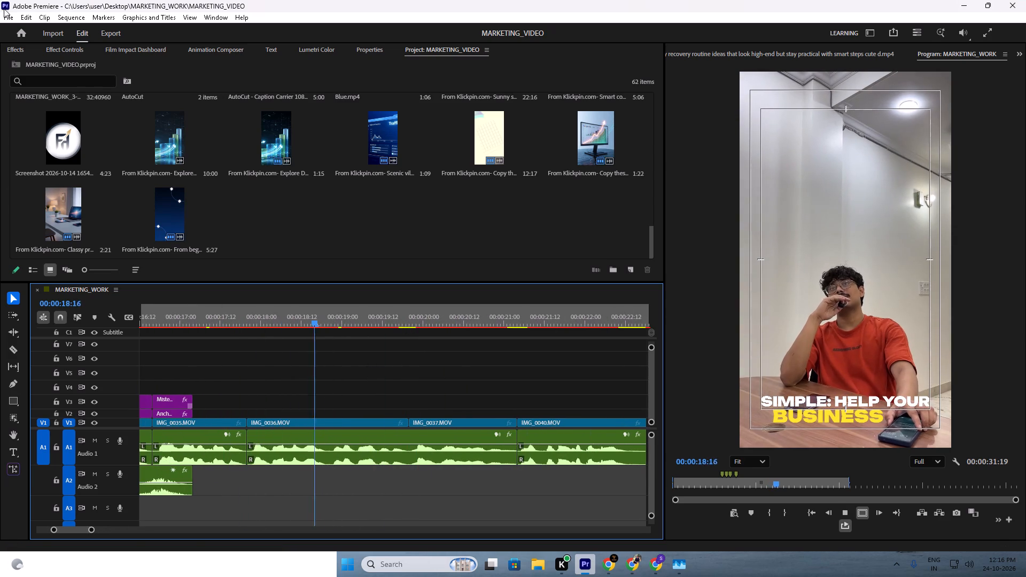
scroll(294, 426, "down", 5)
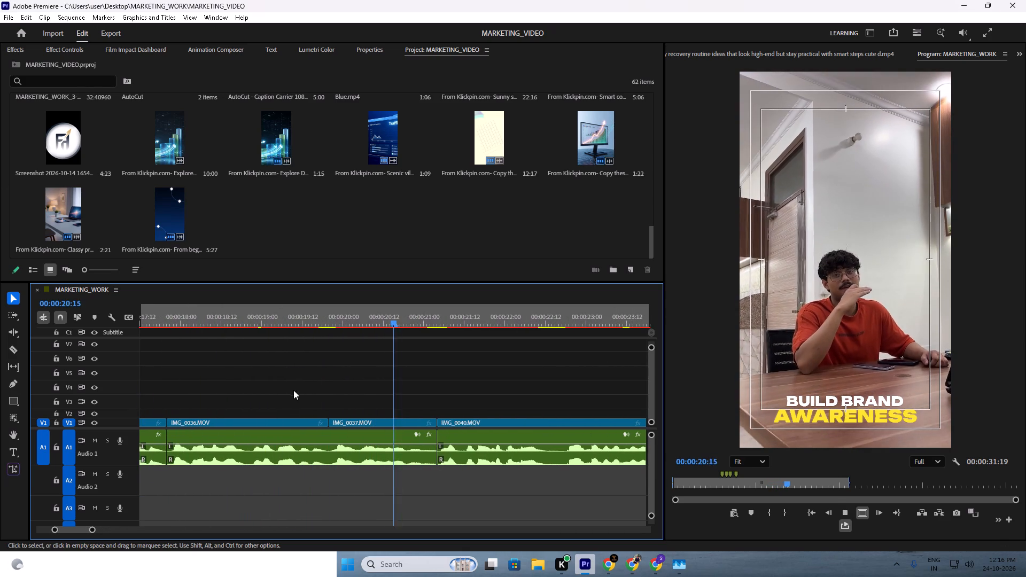
key("space")
left_click_drag(323, 311, 282, 322)
key("space")
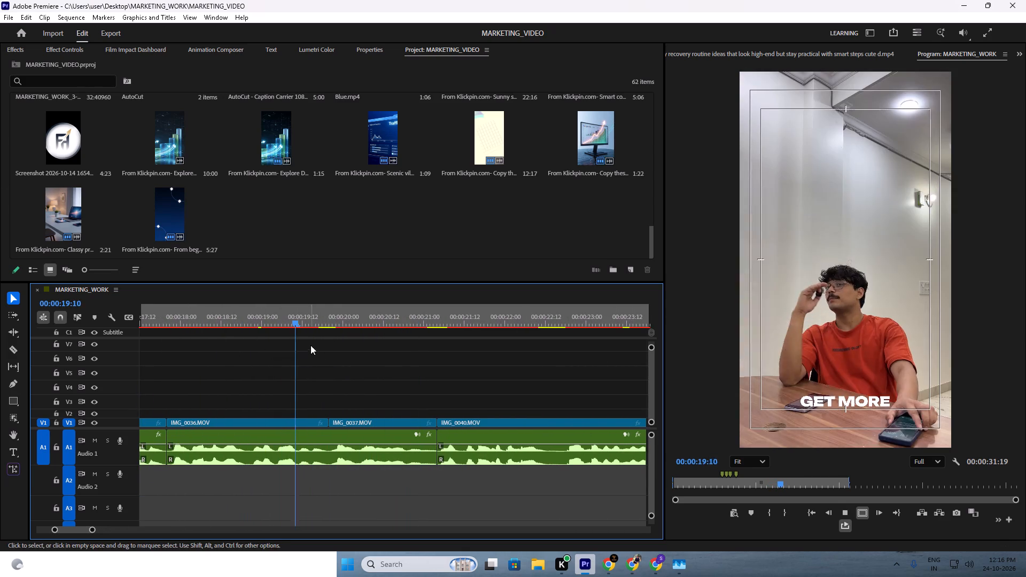
key("space")
Reuse the V4 Blue.mp4 transition with its linked audio on V2 over the IMG_0036.MOV to IMG_0037.MOV cut at 00:00:19:20.
left_click(330, 308)
scroll(310, 402, "down", 9, "alt")
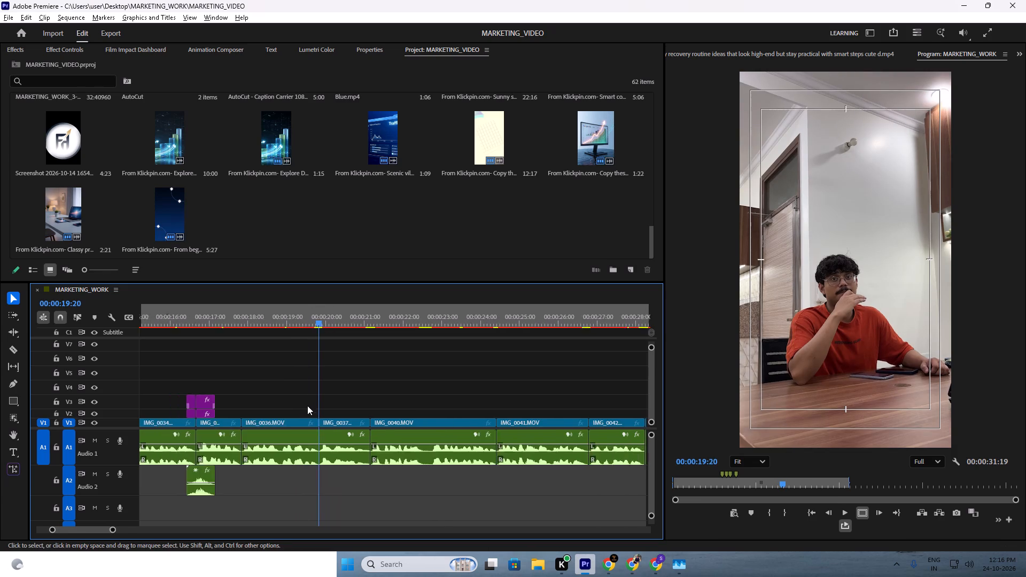
scroll(307, 406, "down", 1, "alt")
scroll(302, 413, "up", 8)
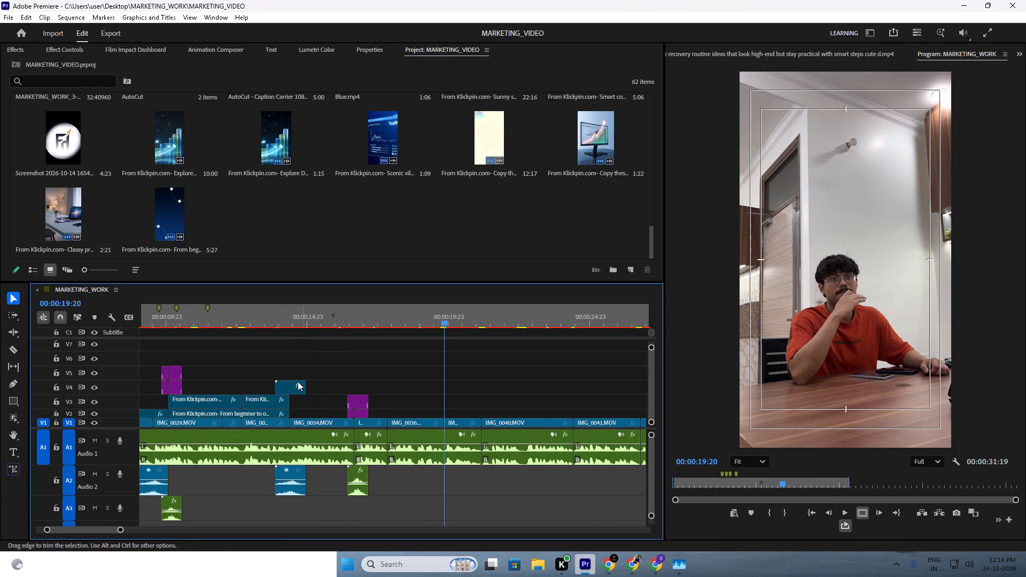
left_click(283, 384, "shift")
left_click(293, 477, "shift")
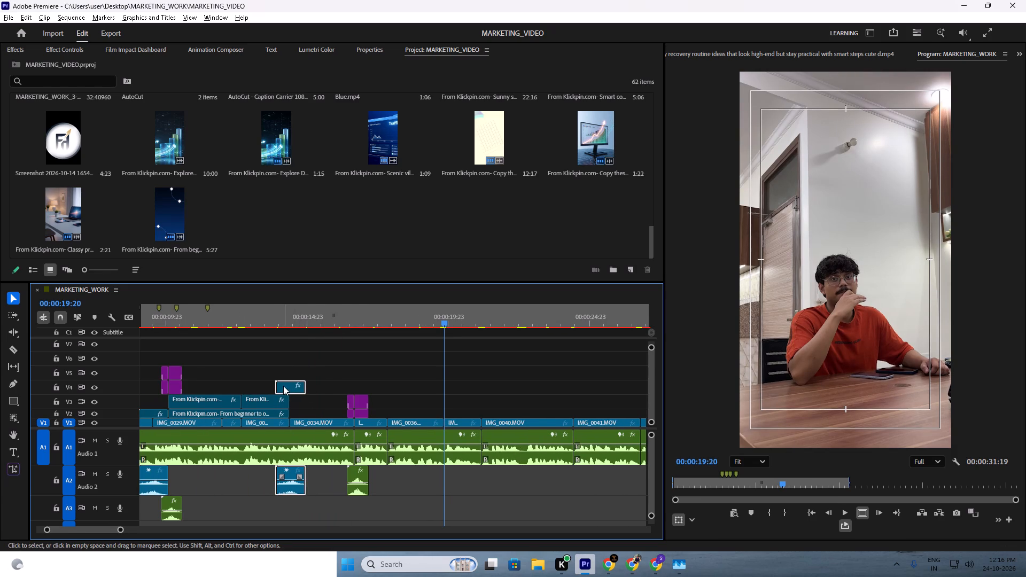
left_click_drag(283, 386, 439, 414, "alt")
Play back the Blue.mp4 transition between IMG_0036.MOV and IMG_0037.MOV and the clips through IMG_0041.MOV.
left_click(432, 319)
key("space")
scroll(395, 344, "down", 7)
scroll(363, 376, "up", 11)
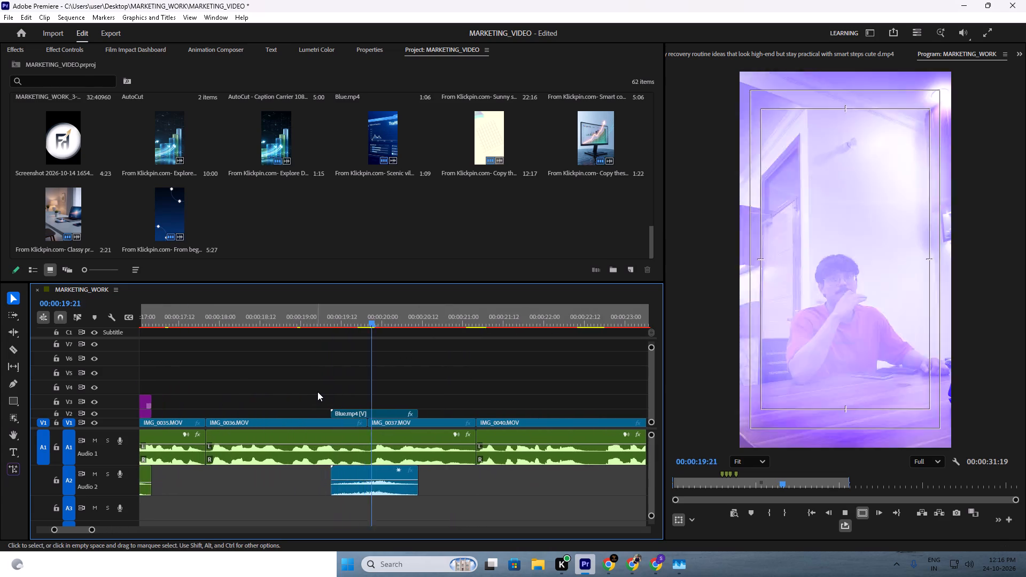
scroll(318, 392, "down", 7)
scroll(318, 392, "down", 7, "alt")
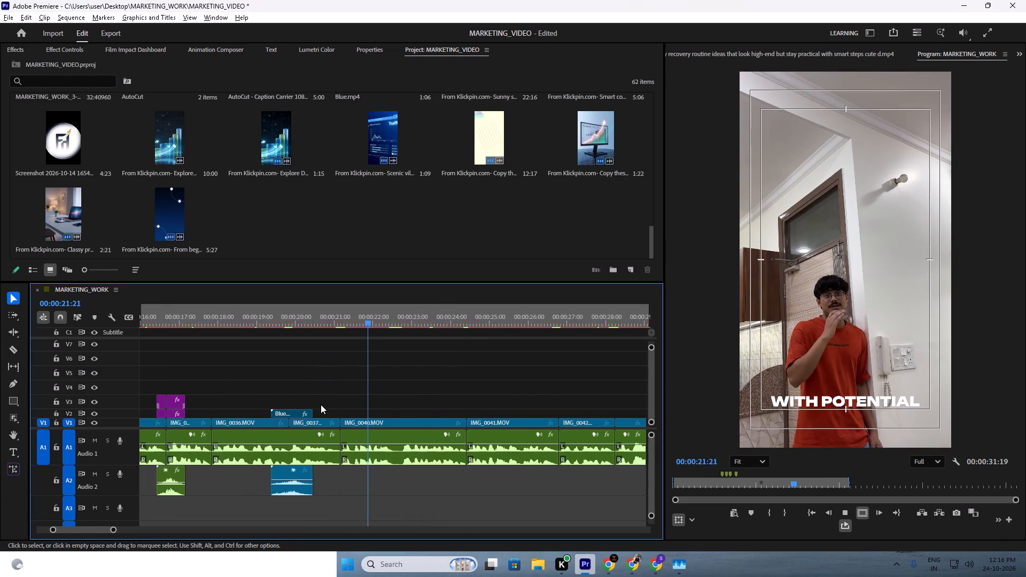
scroll(375, 420, "up", 7, "alt")
scroll(375, 420, "down", 17, "alt")
scroll(415, 403, "up", 6, "alt")
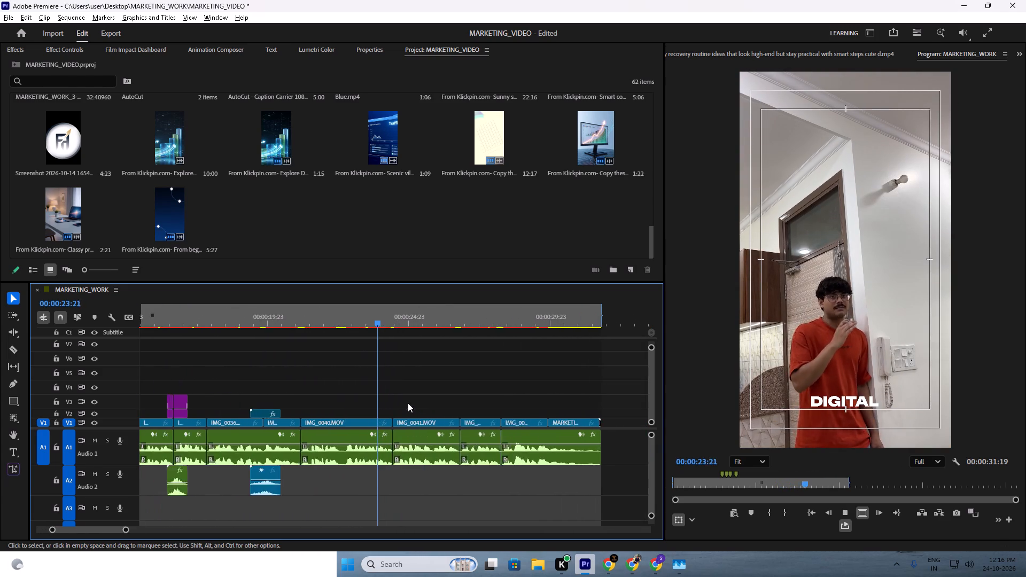
scroll(408, 403, "up", 6, "alt")
scroll(396, 402, "down", 5)
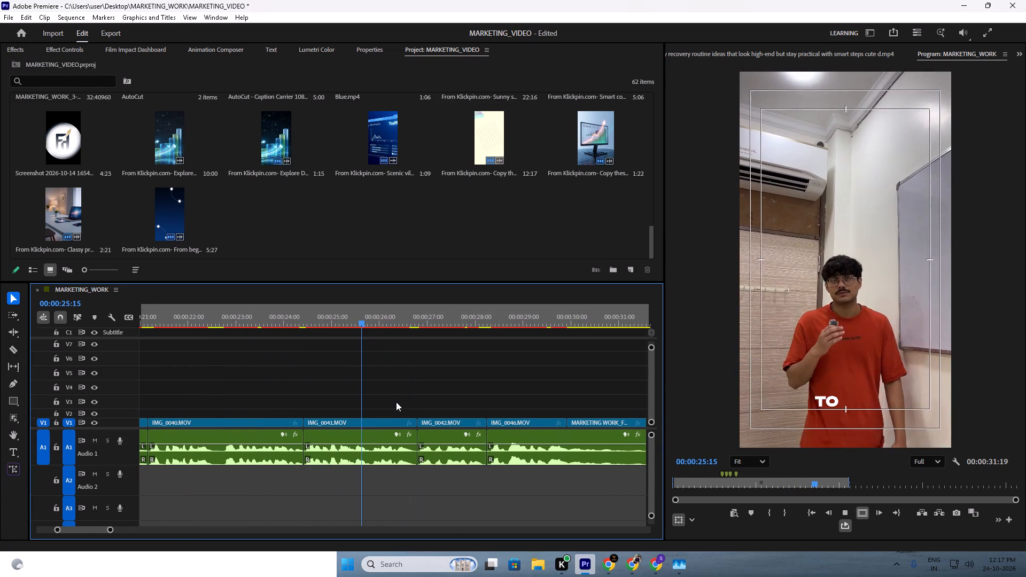
Replay the end of IMG_0040.MOV to check its cut to IMG_0041.MOV.
key("space")
left_click_drag(388, 328, 292, 331)
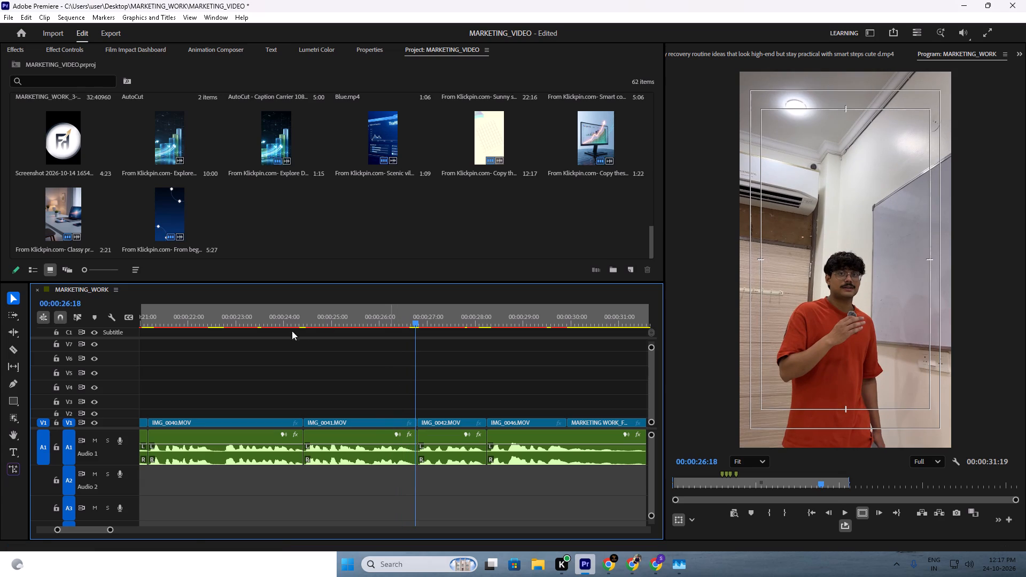
left_click_drag(292, 331, 275, 331)
left_click_drag(304, 321, 284, 325)
key("space")
left_click(321, 345)
key("space")
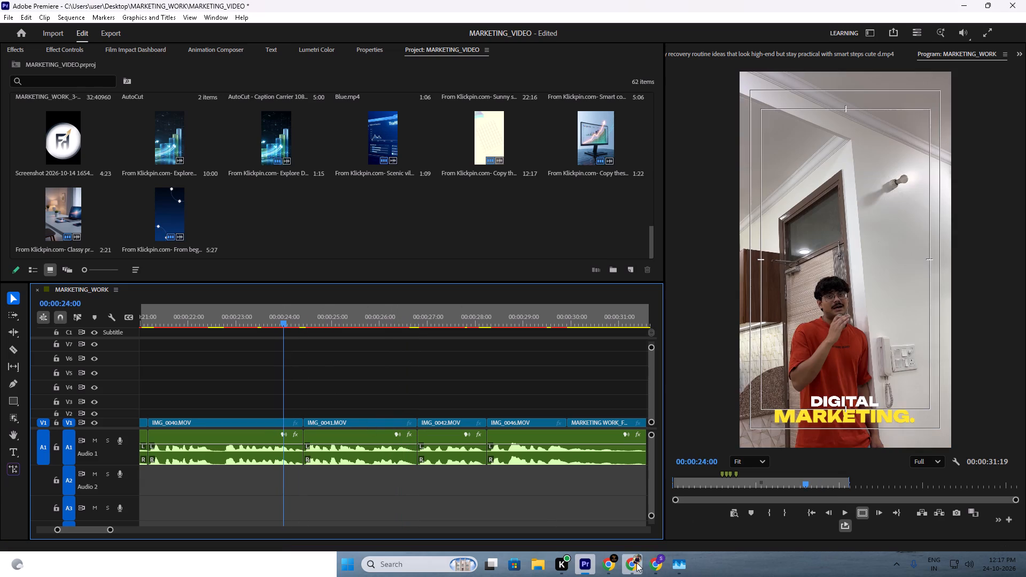
left_click(671, 567)
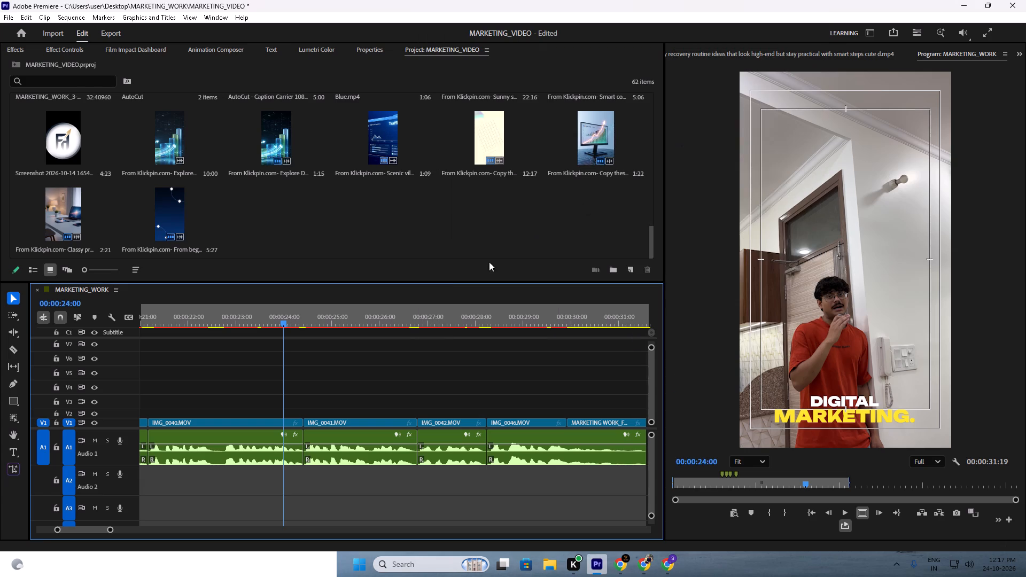
Play on from 00:00:24:00 through IMG_0041.MOV and IMG_0042.MOV into IMG_0046.MOV to review the closing cuts.
left_click(314, 361)
key("space")
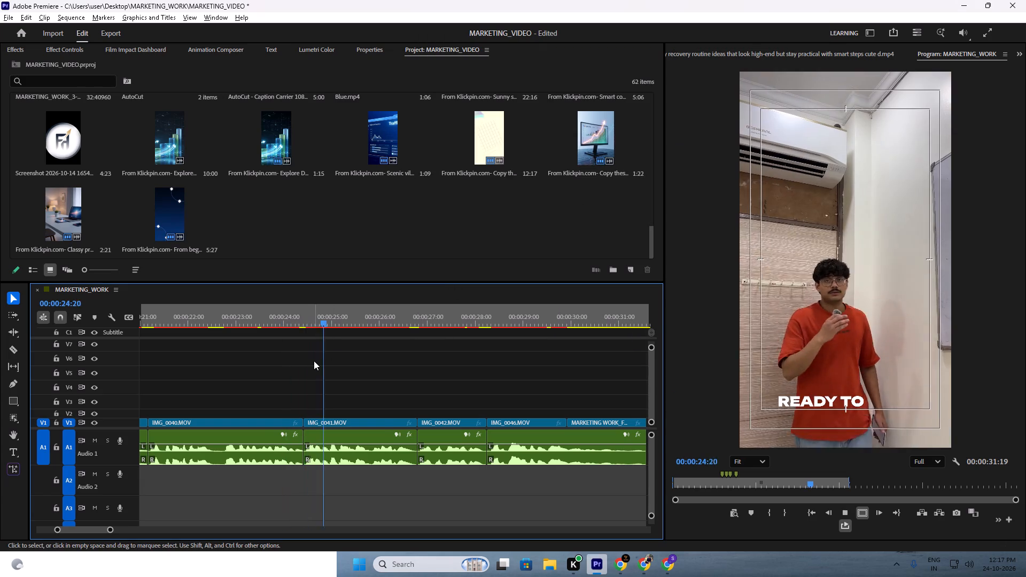
scroll(314, 361, "down", 5, "alt")
scroll(318, 368, "up", 7, "alt")
scroll(318, 368, "down", 11, "alt")
scroll(344, 364, "up", 5, "alt")
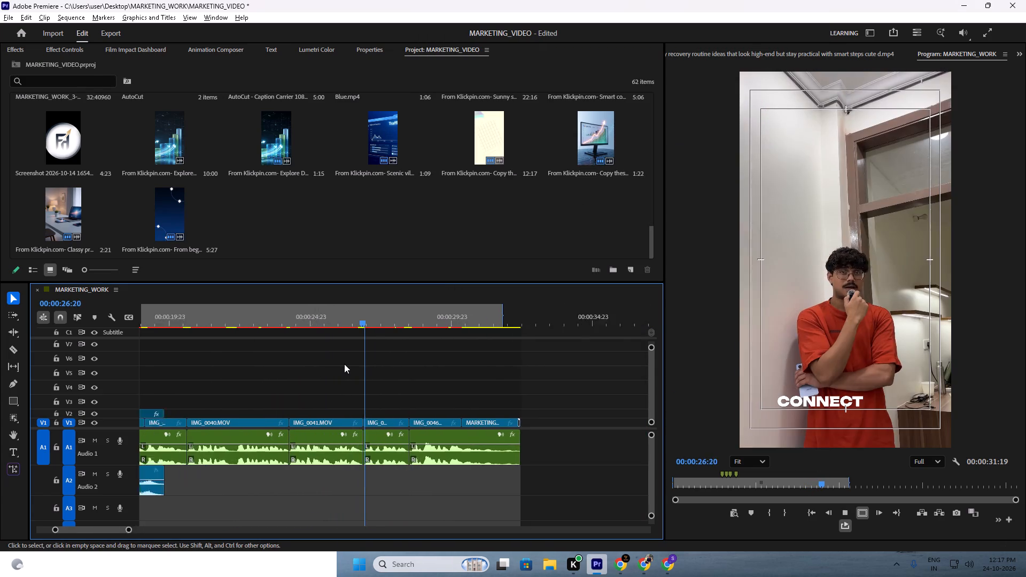
scroll(344, 364, "up", 7, "alt")
scroll(344, 364, "down", 10)
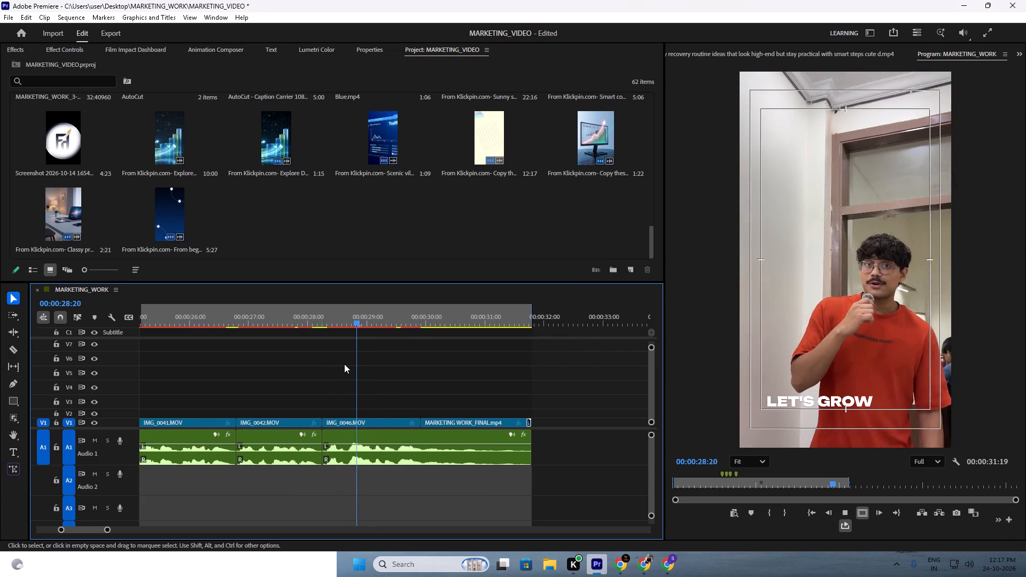
Replay the IMG_0042.MOV and IMG_0046.MOV clips to review the closing lines before MARKETING WORK_FINAL.mp4.
key("space")
left_click_drag(302, 315, 238, 341)
key("space")
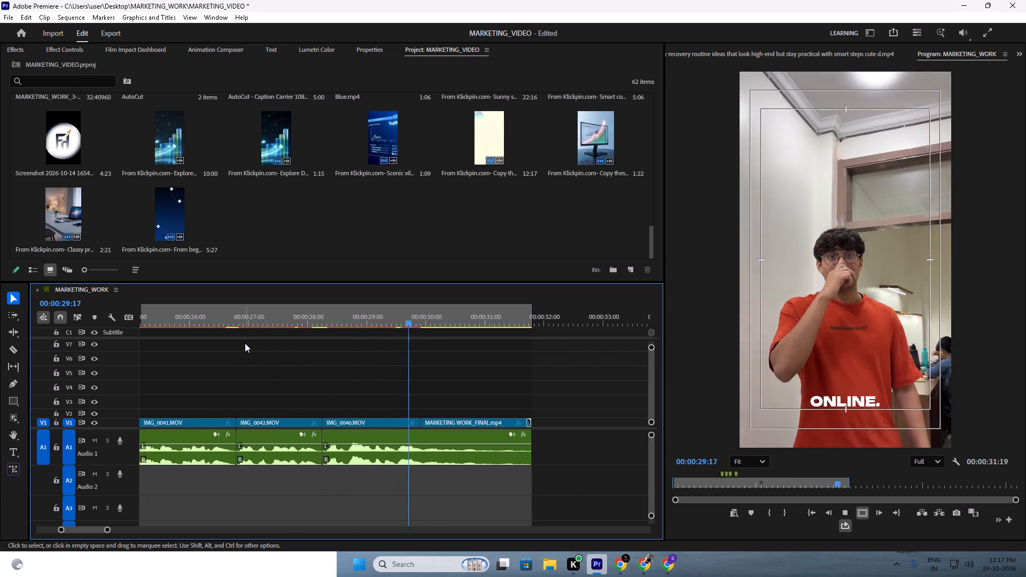
key("space")
left_click_drag(384, 318, 245, 355)
key("space")
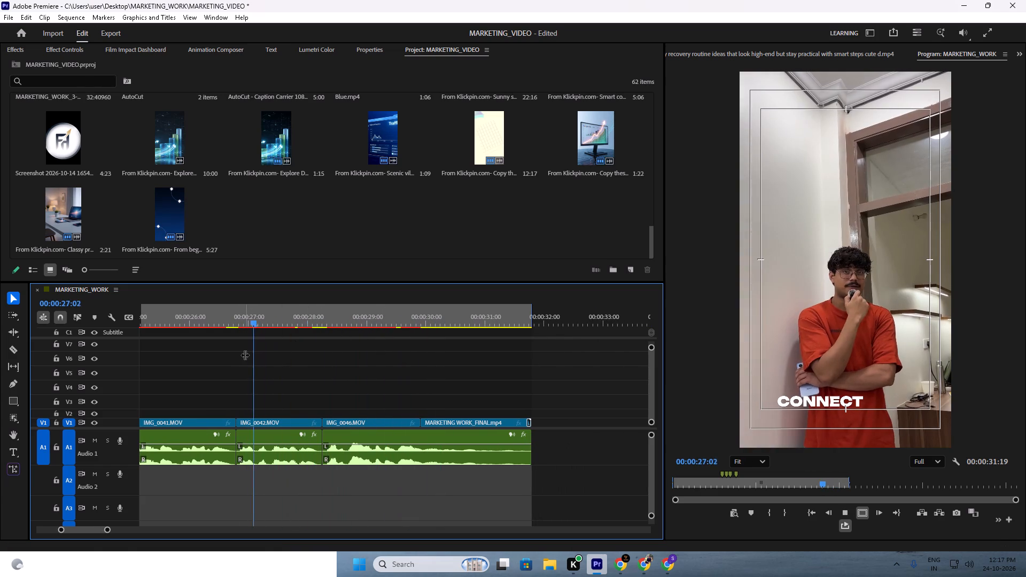
key("space")
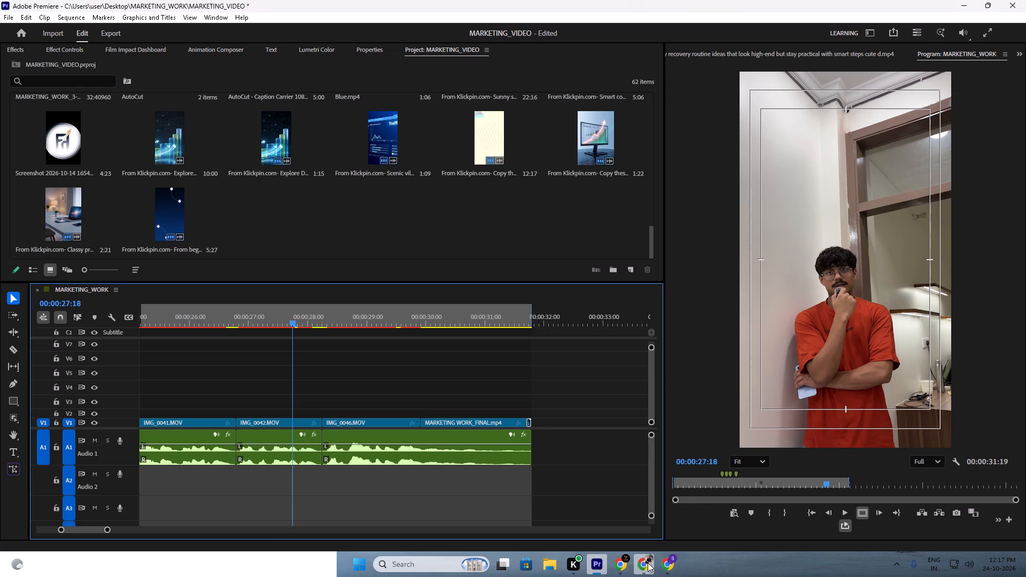
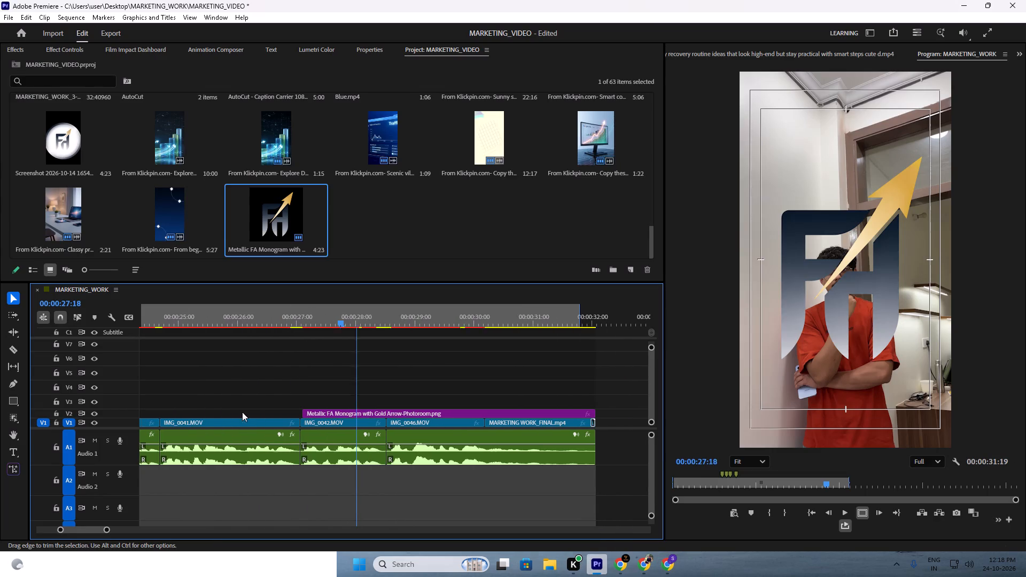
left_click(370, 414)
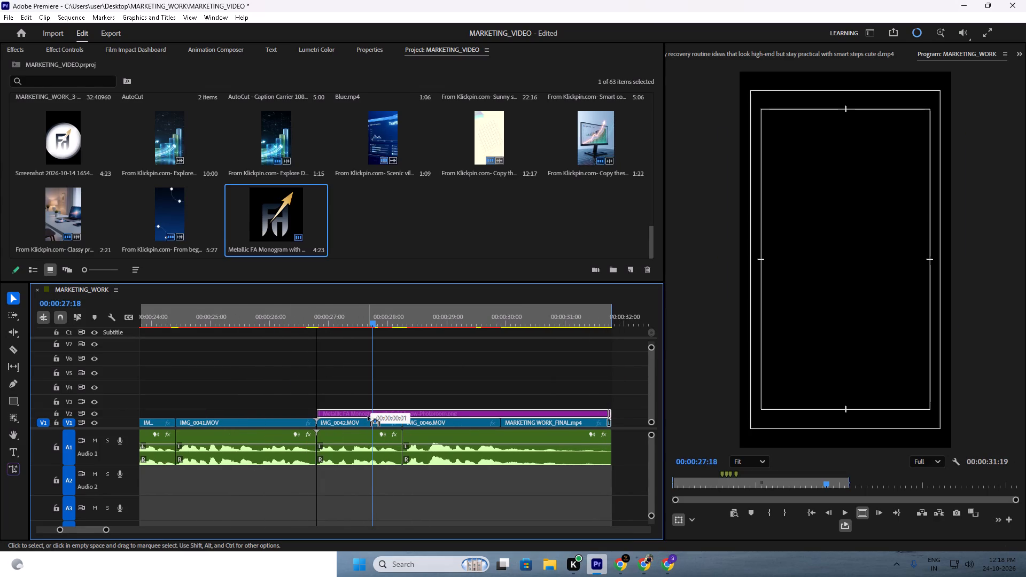
scroll(363, 420, "down", 6)
left_click(511, 407)
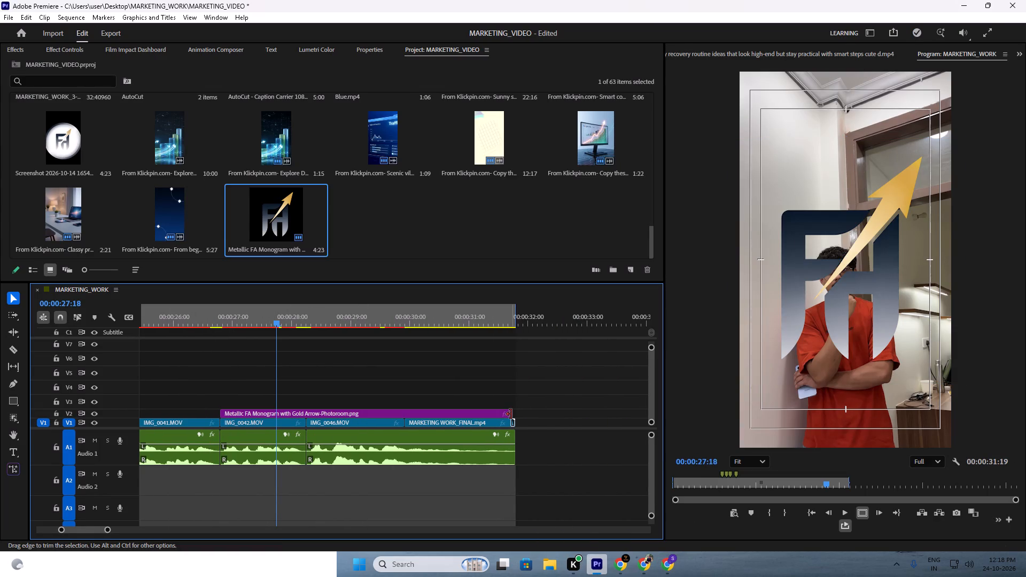
left_click_drag(511, 414, 308, 410)
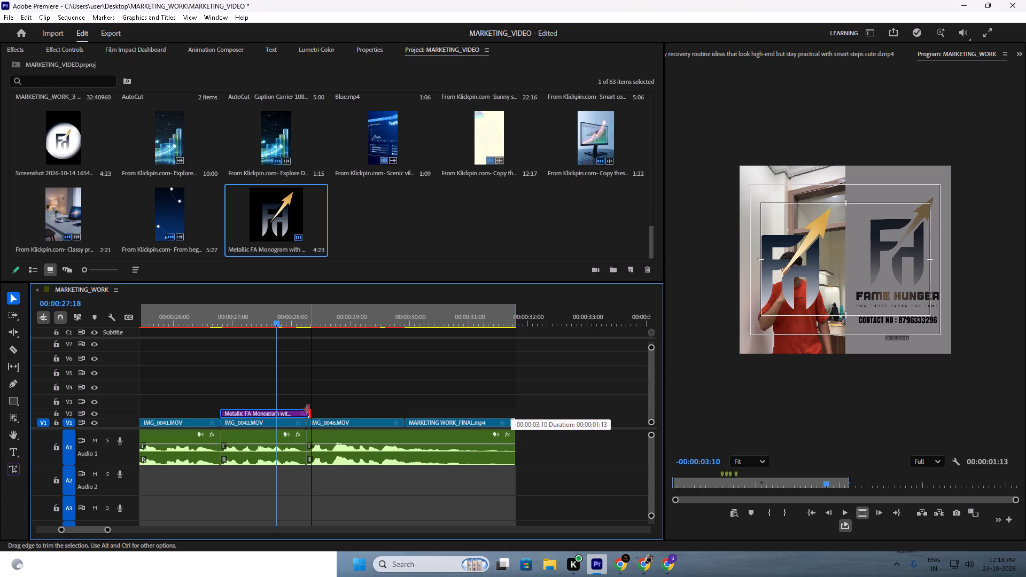
left_click_drag(308, 410, 297, 409)
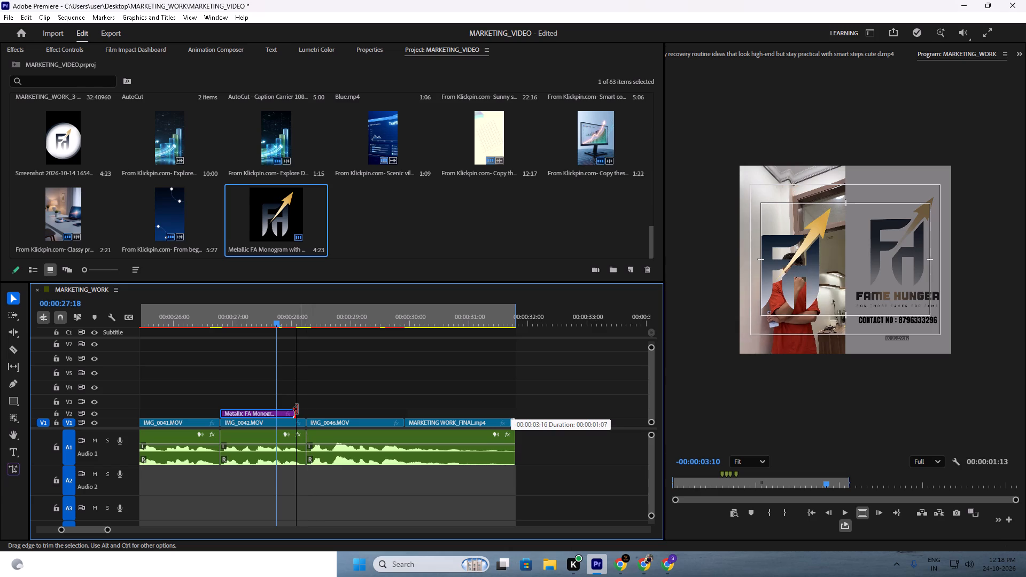
left_click_drag(297, 409, 303, 409)
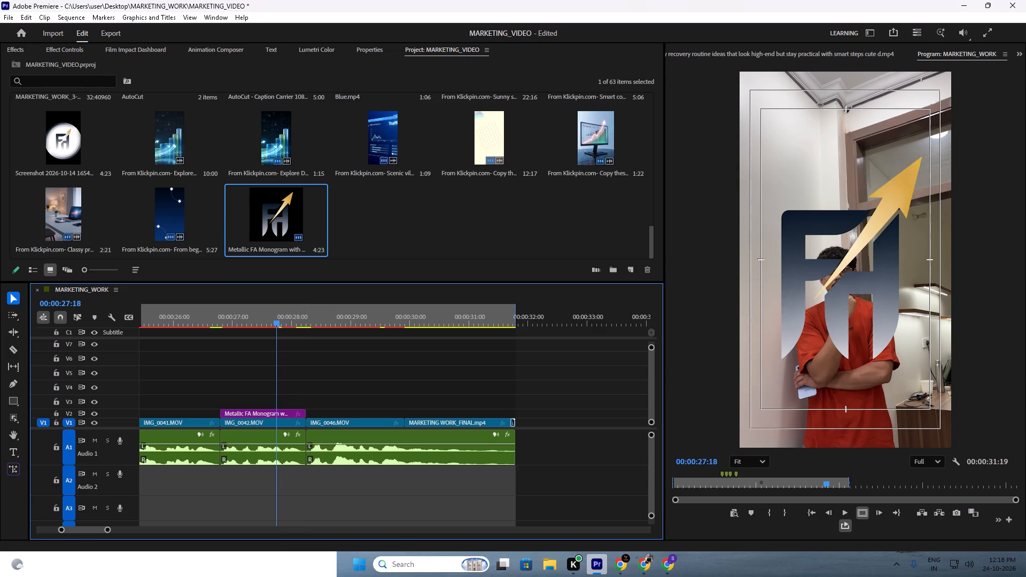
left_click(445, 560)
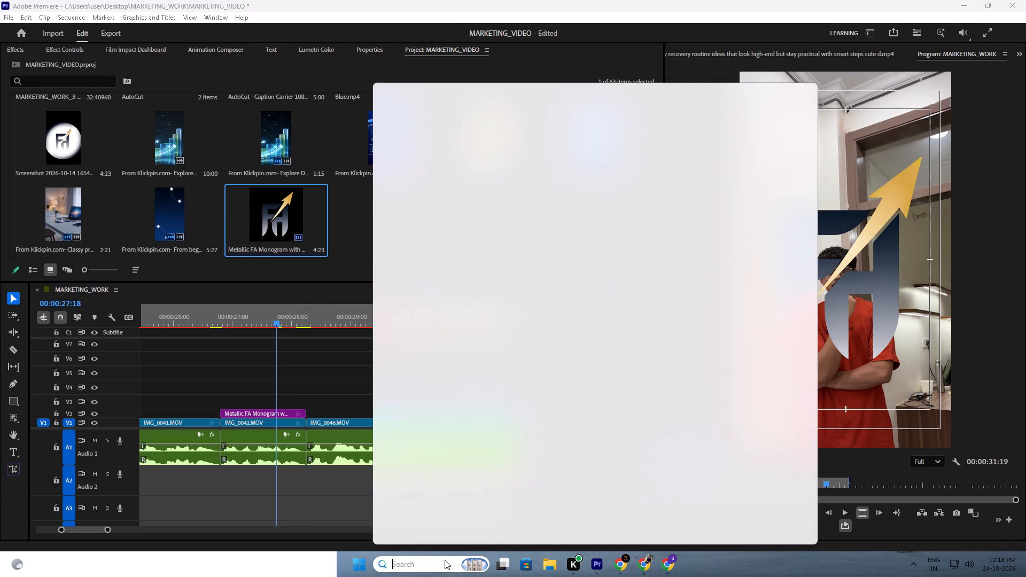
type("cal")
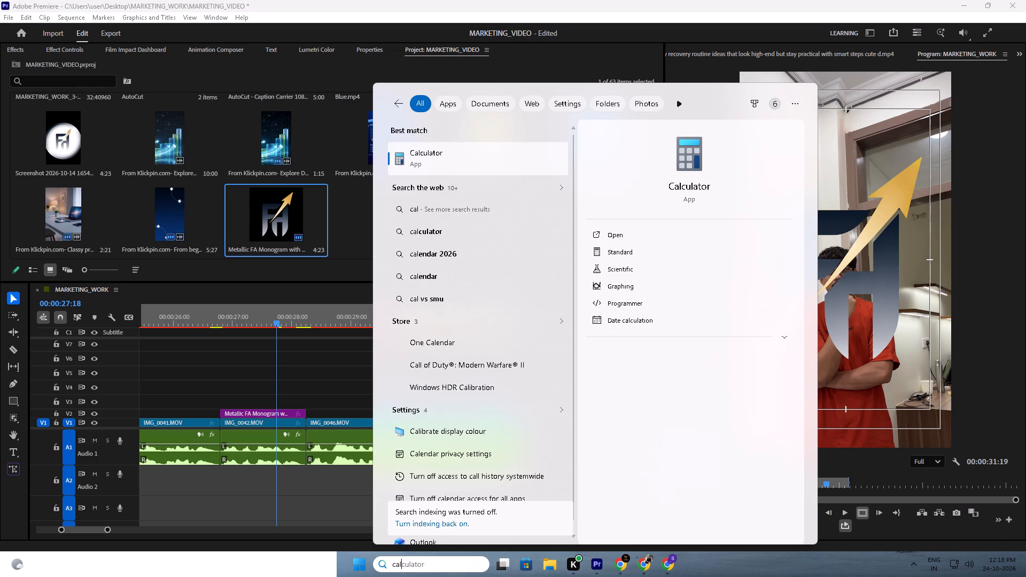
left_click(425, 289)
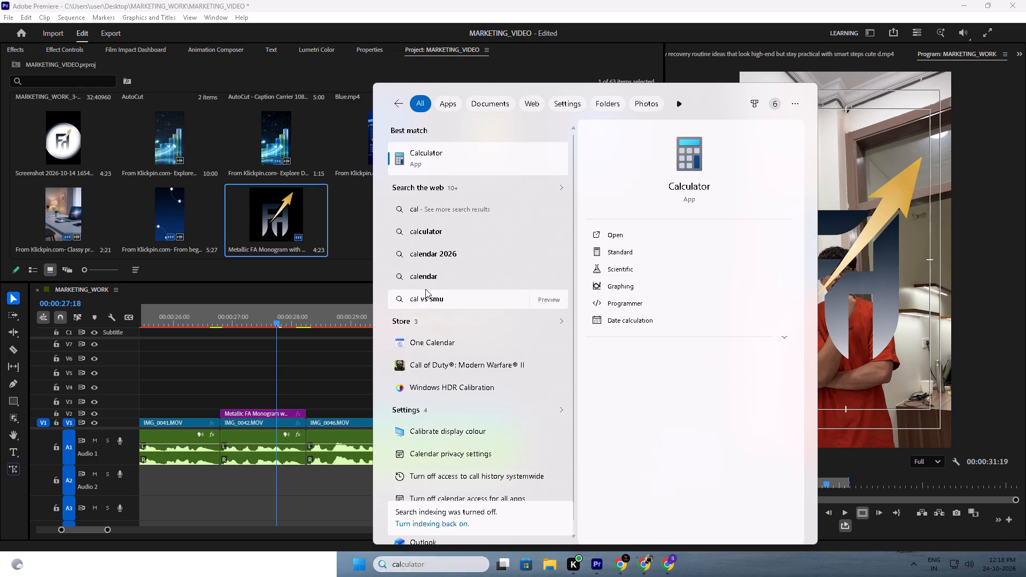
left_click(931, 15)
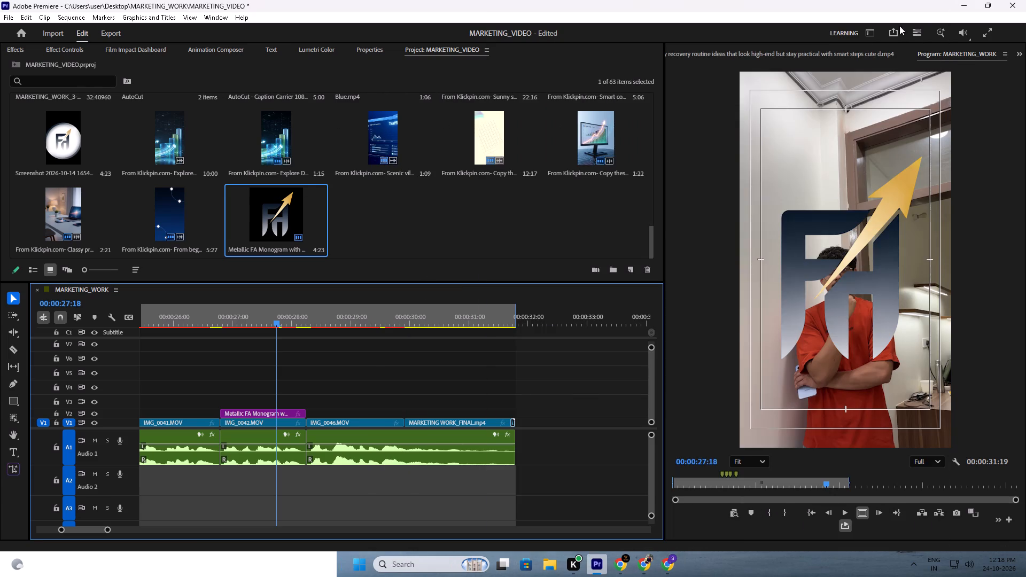
Search the web for a calendar, check October 2026 in Microsoft Edge, and return to the video project.
left_click(405, 566)
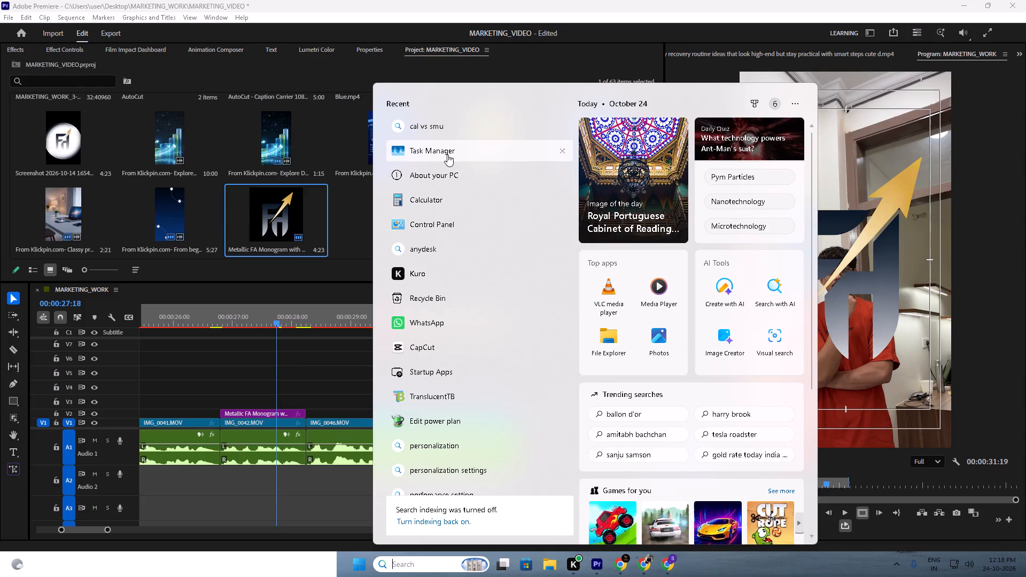
type("cal")
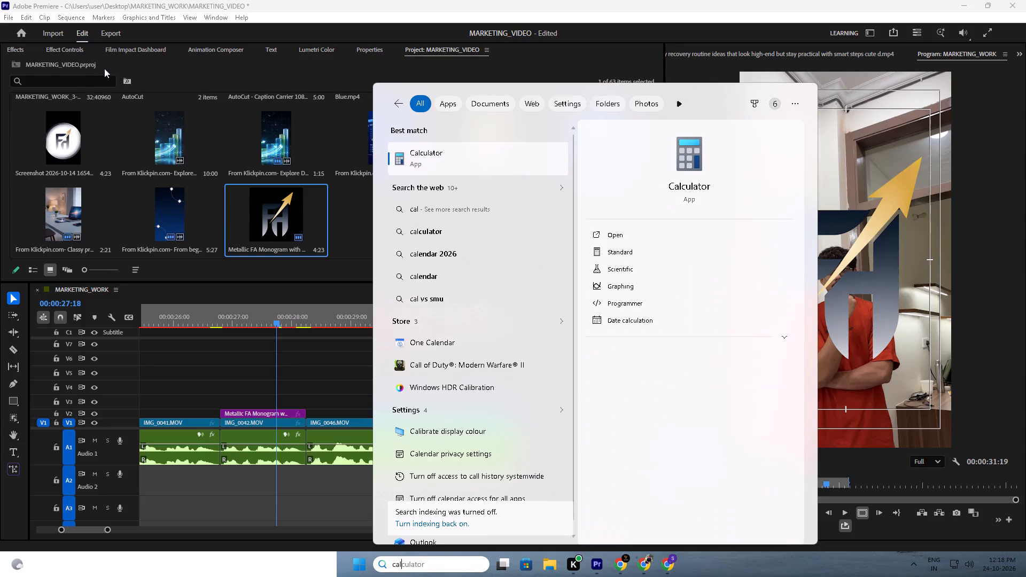
left_click(432, 280)
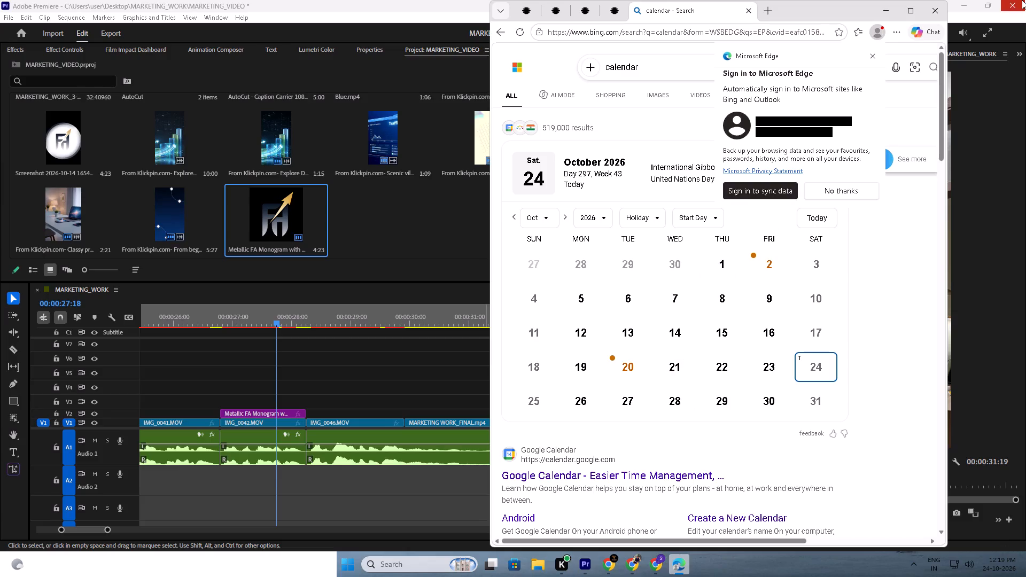
left_click(931, 11)
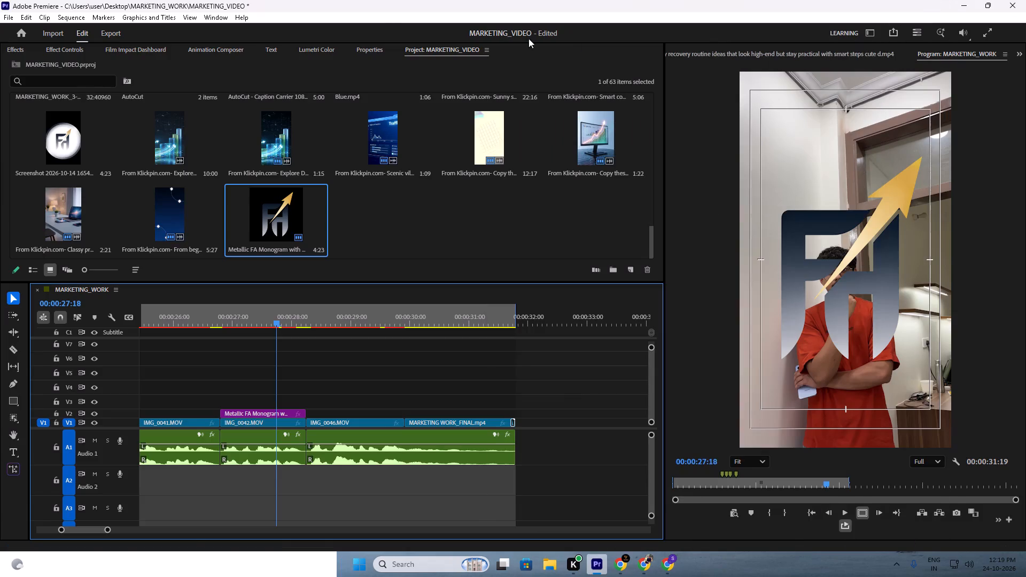
Play from 00:00:26:08 into IMG_0042.MOV to check the FA monogram overlay against the caption.
left_click_drag(246, 308, 193, 311)
key("space")
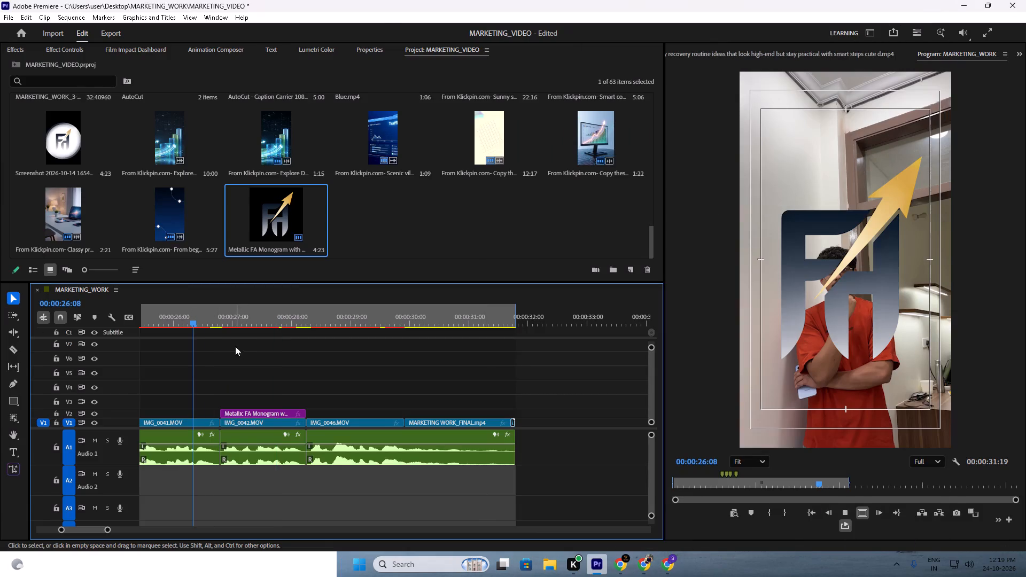
scroll(245, 351, "up", 7, "alt")
key("space")
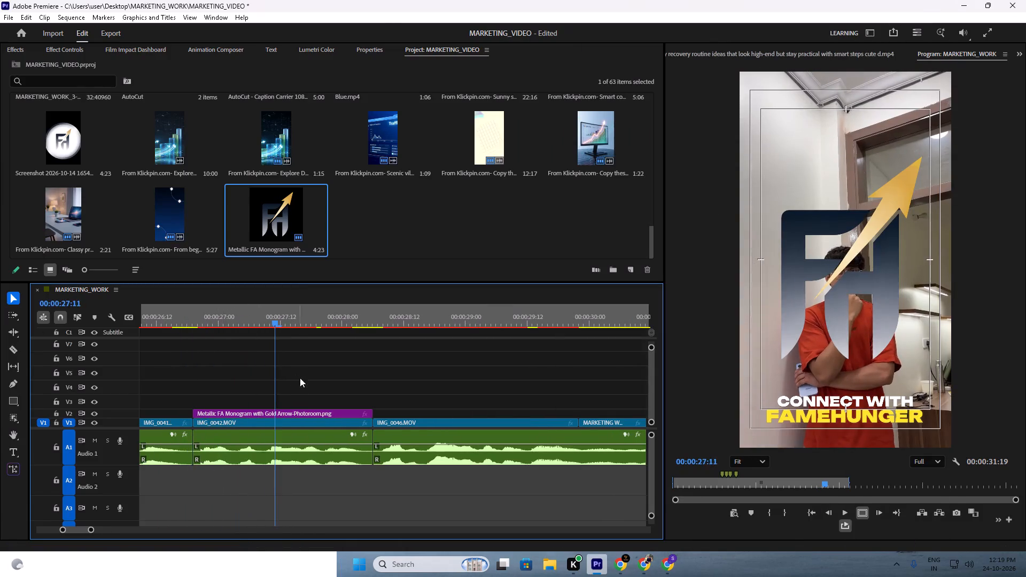
Scale the FA monogram clip down to about 64.8 and place it above the man's head at about 561.8, 463.6.
left_click(282, 407)
left_click(276, 410)
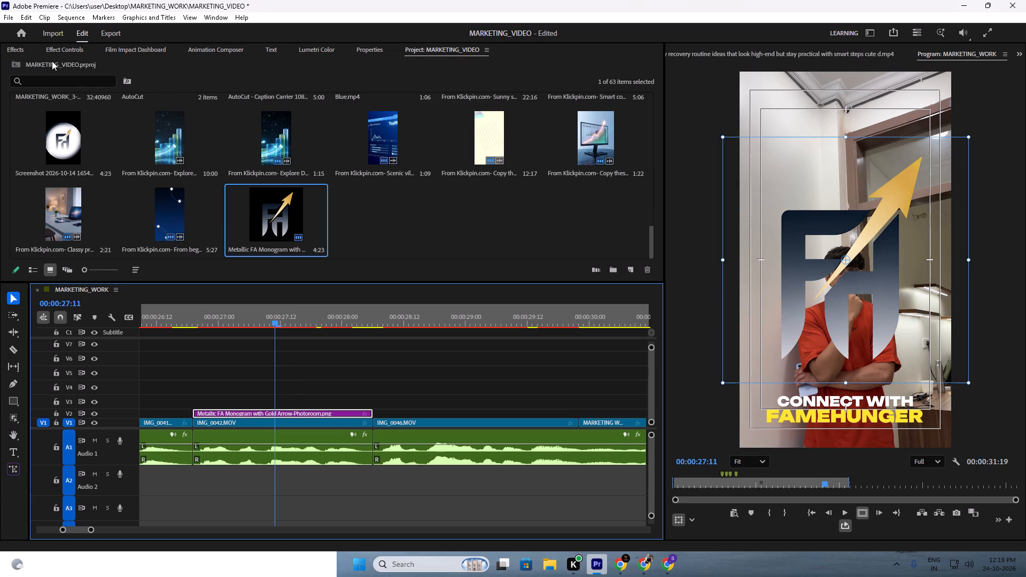
left_click(54, 49)
left_click(69, 124)
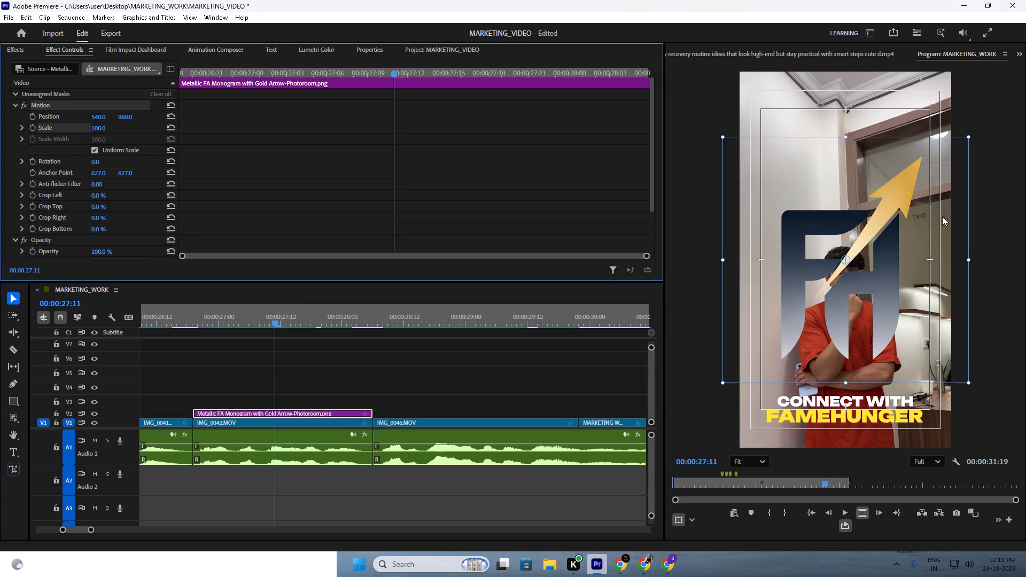
left_click_drag(866, 231, 875, 153)
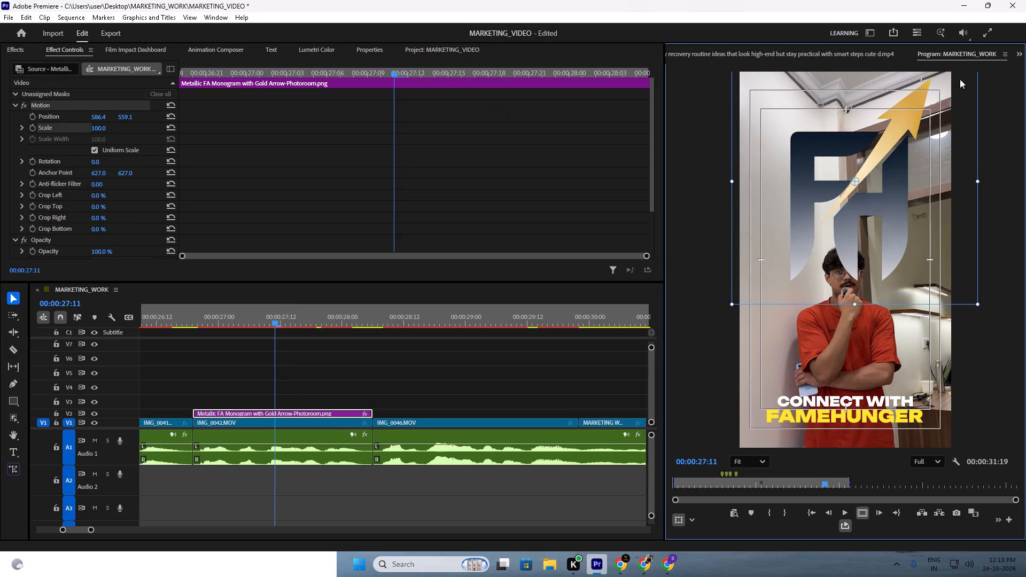
left_click_drag(862, 166, 860, 202)
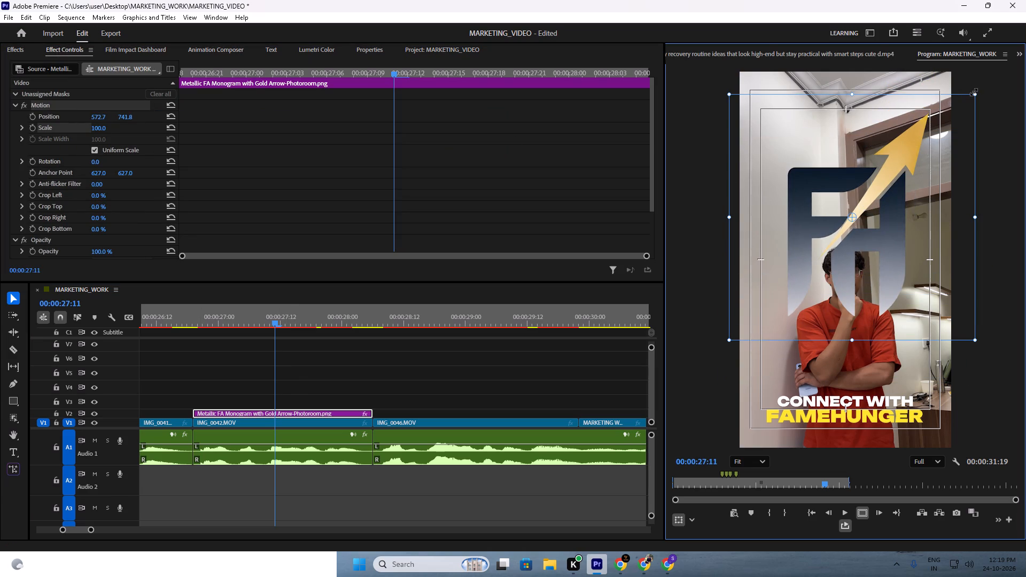
left_click_drag(974, 92, 922, 137)
left_click_drag(877, 192, 878, 121)
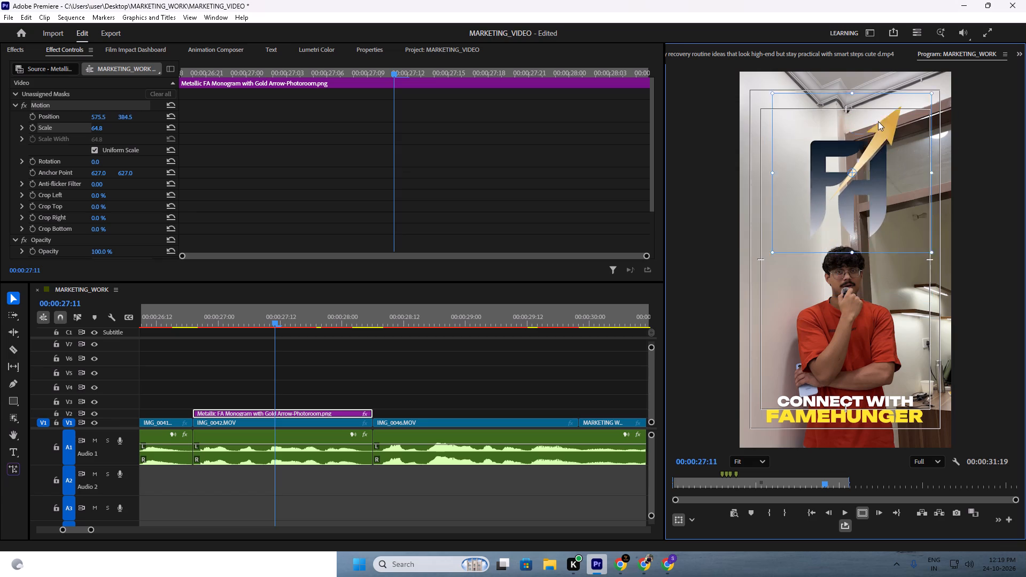
left_click_drag(878, 121, 872, 136)
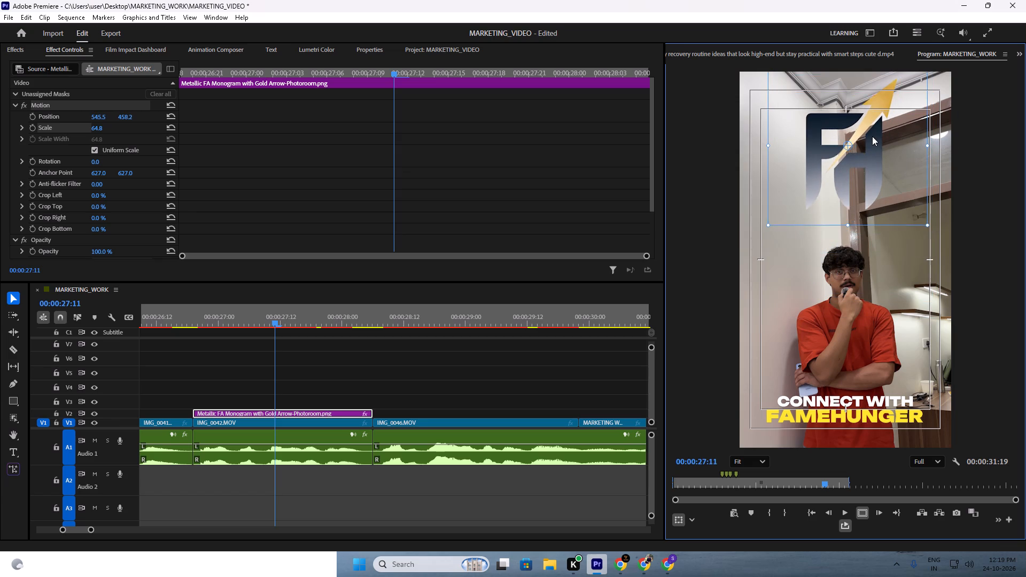
left_click_drag(872, 136, 875, 137)
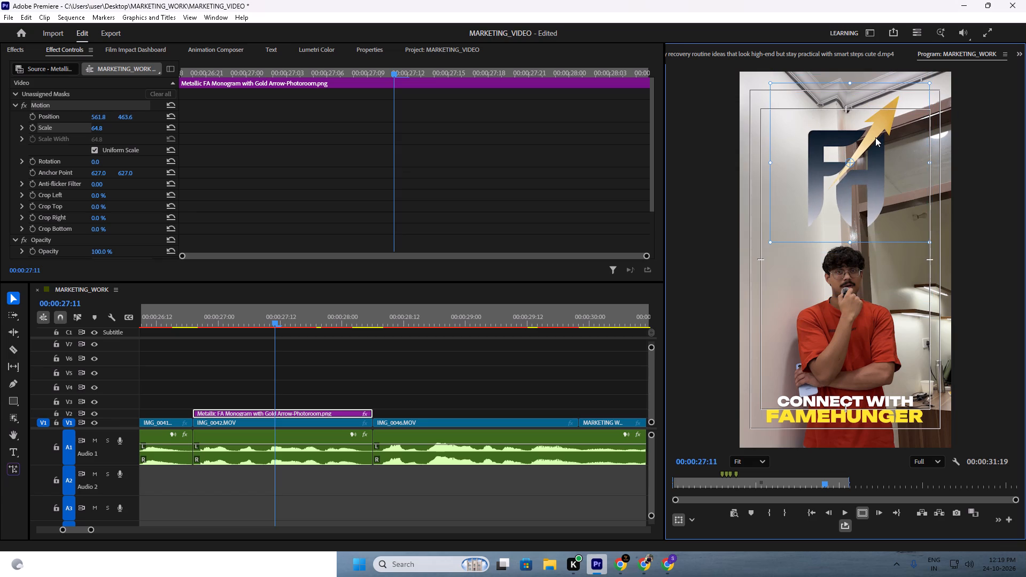
Replay the start of the FA monogram clip and scrub back to 00:00:26:21 to check its entry against the caption.
left_click_drag(220, 322, 182, 321)
key("space")
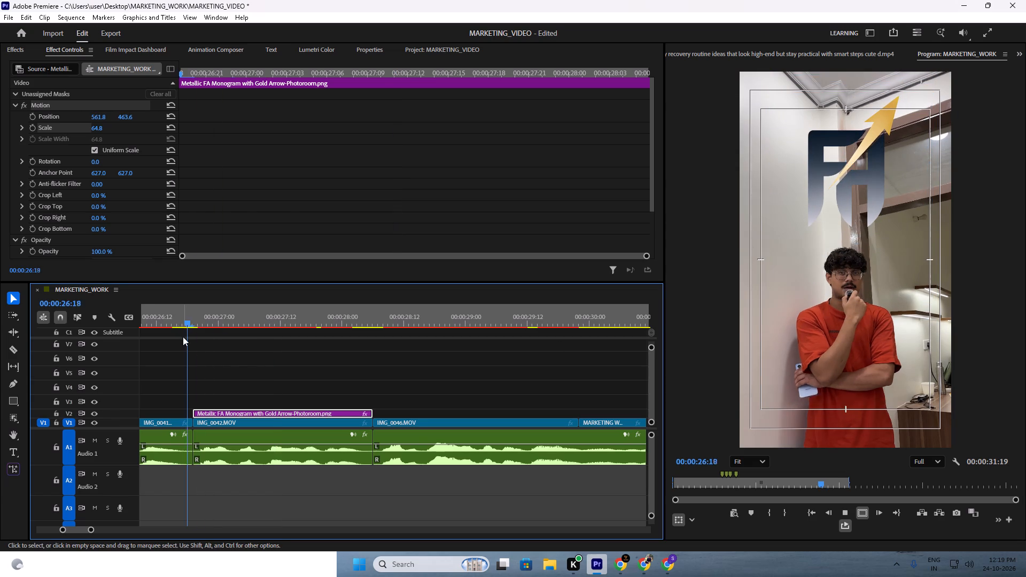
scroll(193, 352, "up", 6, "alt")
key("space")
left_click_drag(271, 316, 214, 328)
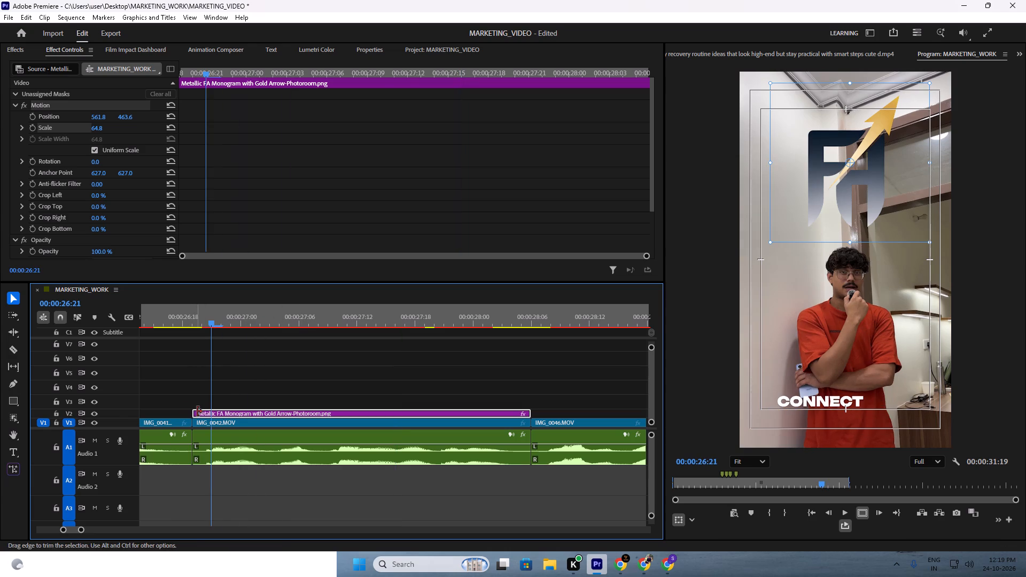
Enlarge the V2 track and add a Cross Dissolve about 6 frames long at the start of the FA monogram clip.
scroll(110, 409, "up", 2, "alt")
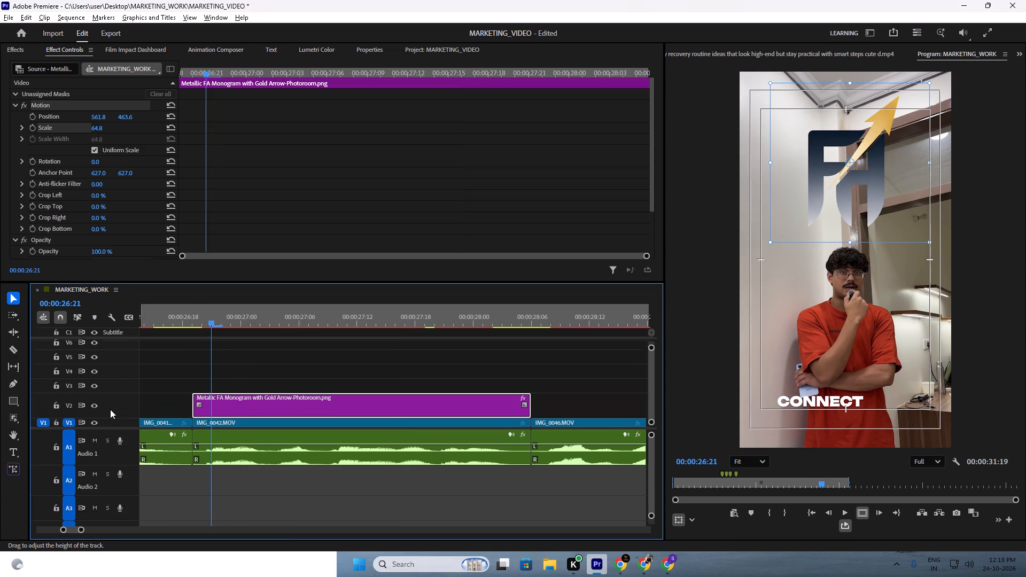
scroll(110, 409, "up", 2, "alt")
left_click_drag(199, 397, 256, 400)
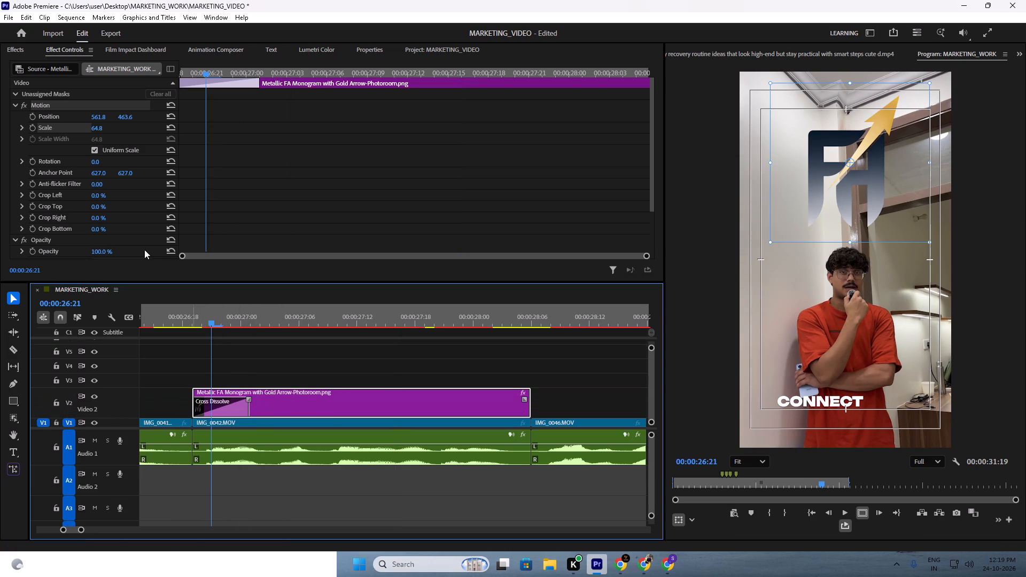
Search the effects for "flash" and replace the Cross Dissolve at the FA monogram clip's start with the Flash transition.
left_click(15, 51)
left_click(50, 77)
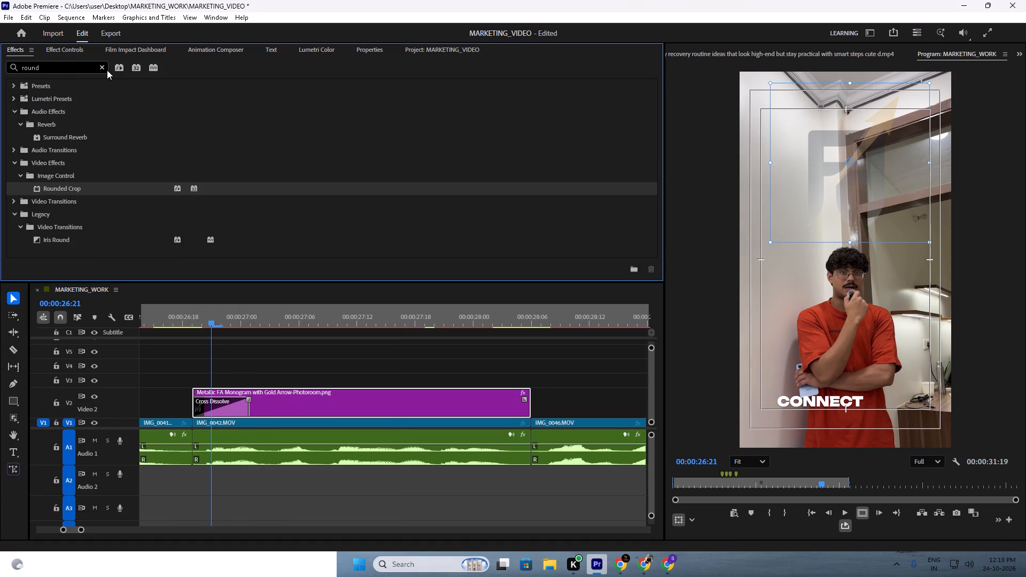
left_click(107, 70)
left_click(88, 69)
type("flash")
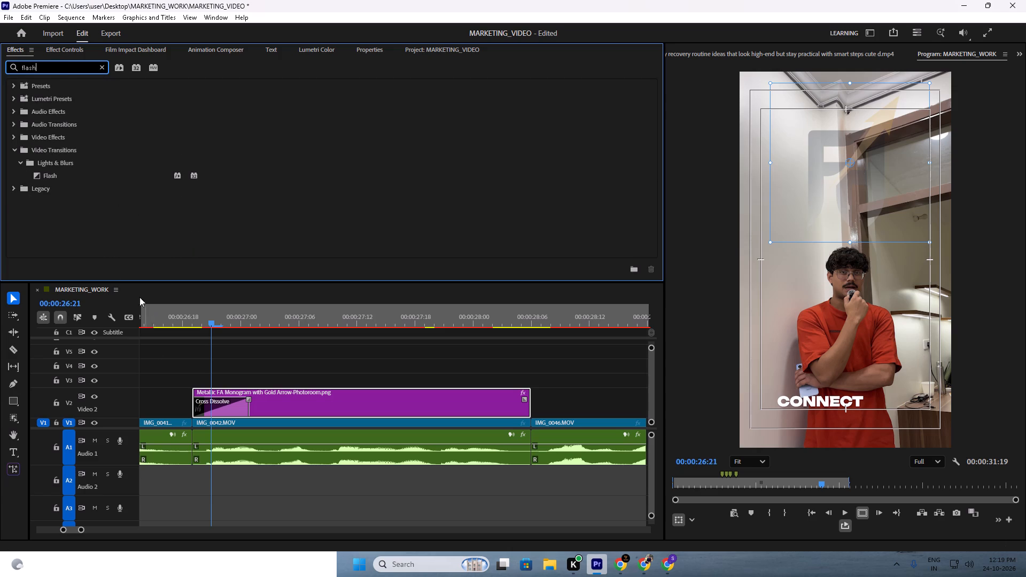
left_click_drag(54, 176, 244, 404)
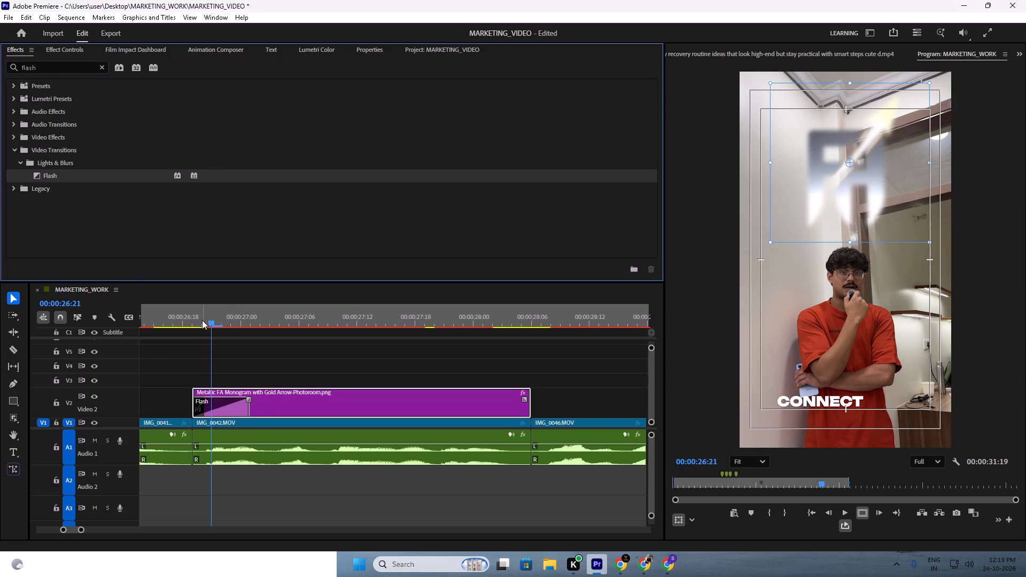
Scrub and play the start of IMG_0042.MOV to 00:00:27:09 to check the FA monogram's Flash entry against the caption.
left_click_drag(203, 316, 193, 318)
key("space")
key("space")
left_click_drag(186, 318, 204, 325)
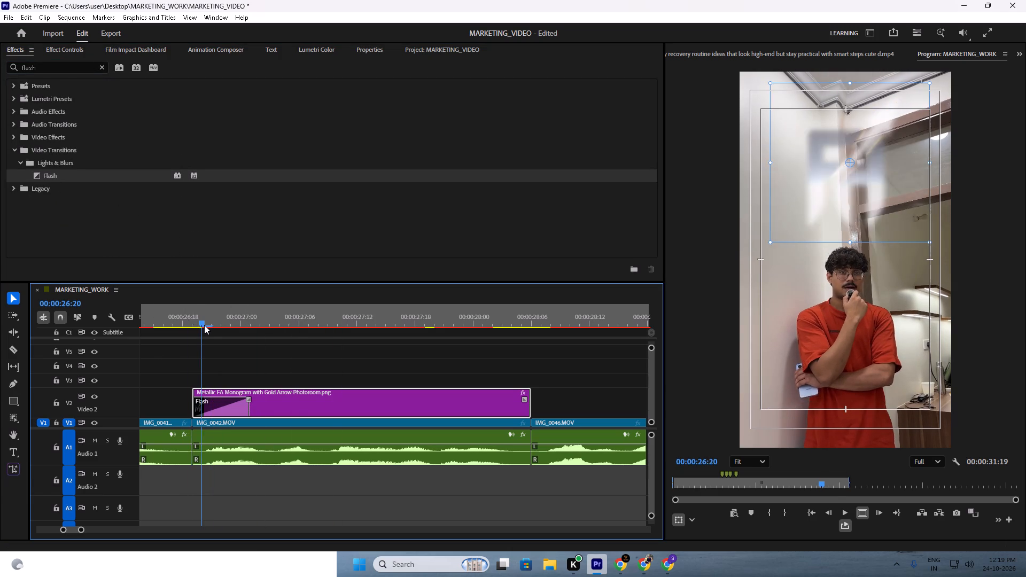
left_click_drag(204, 325, 193, 325)
key("space")
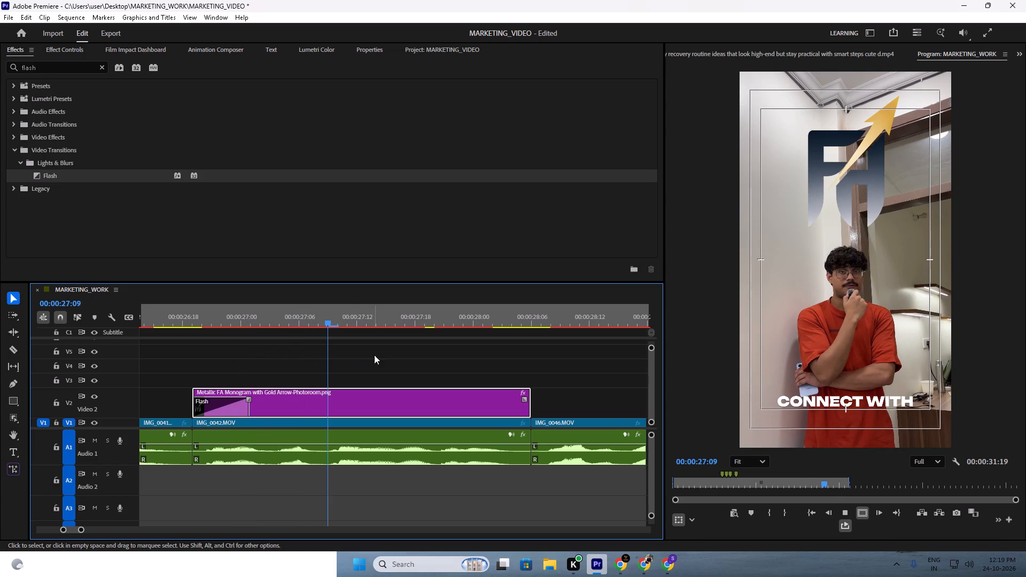
key("space")
Move the FA monogram clip on V2 so that it starts at 00:00:27:09.
left_click(232, 403)
left_click_drag(298, 393, 430, 410)
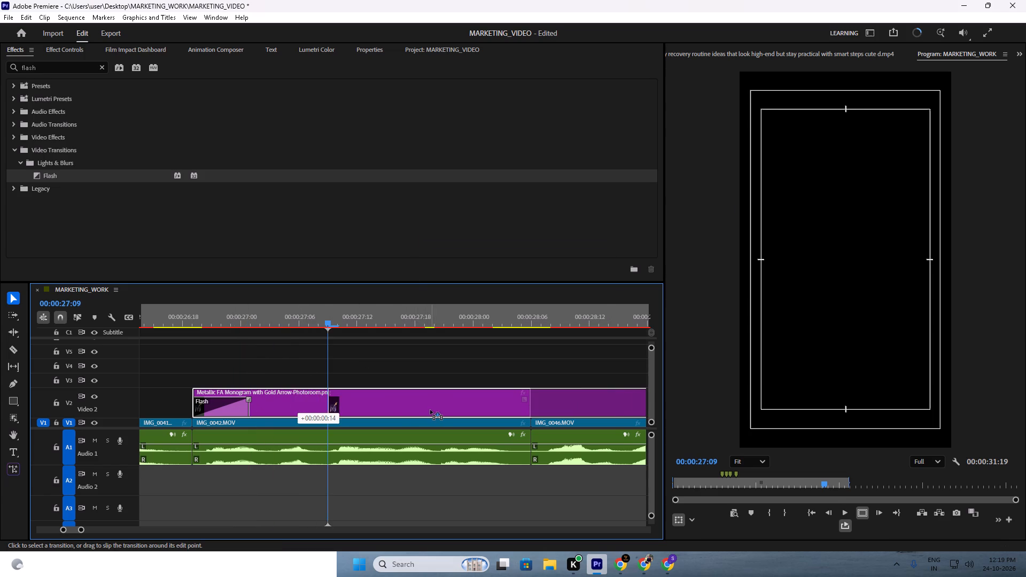
left_click_drag(430, 410, 432, 410)
Add the Glittering Clink 02 sound from Animation Composer's Essential Sound Effects to Audio 2 at 00:00:27:09.
left_click(60, 49)
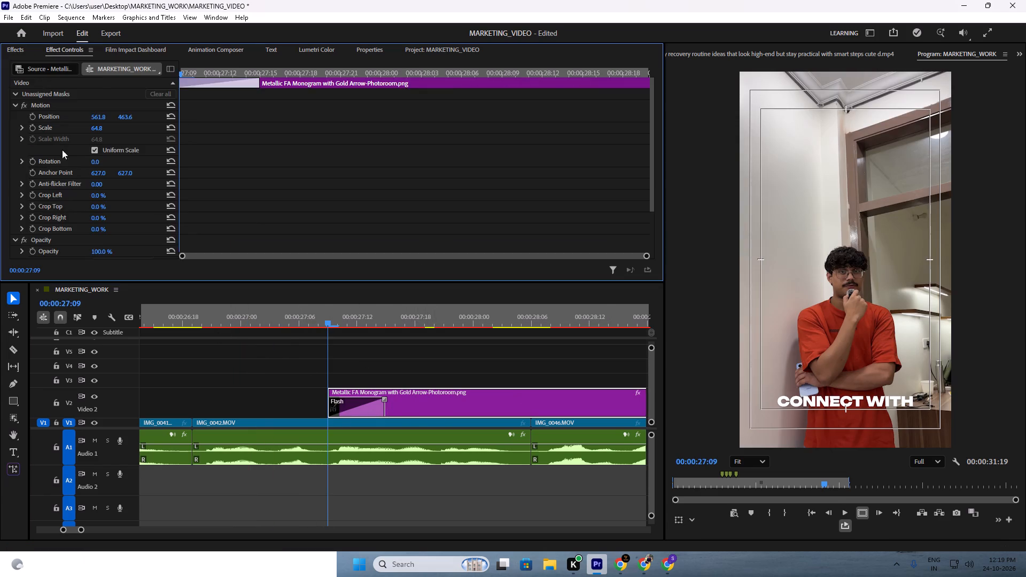
scroll(59, 200, "down", 10)
scroll(55, 182, "up", 4)
left_click(124, 48)
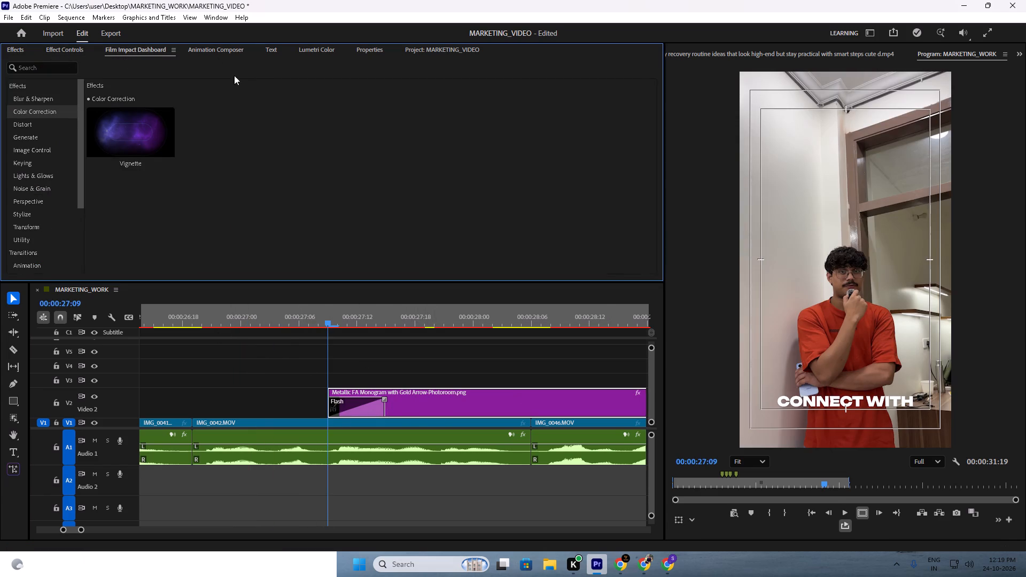
left_click(202, 49)
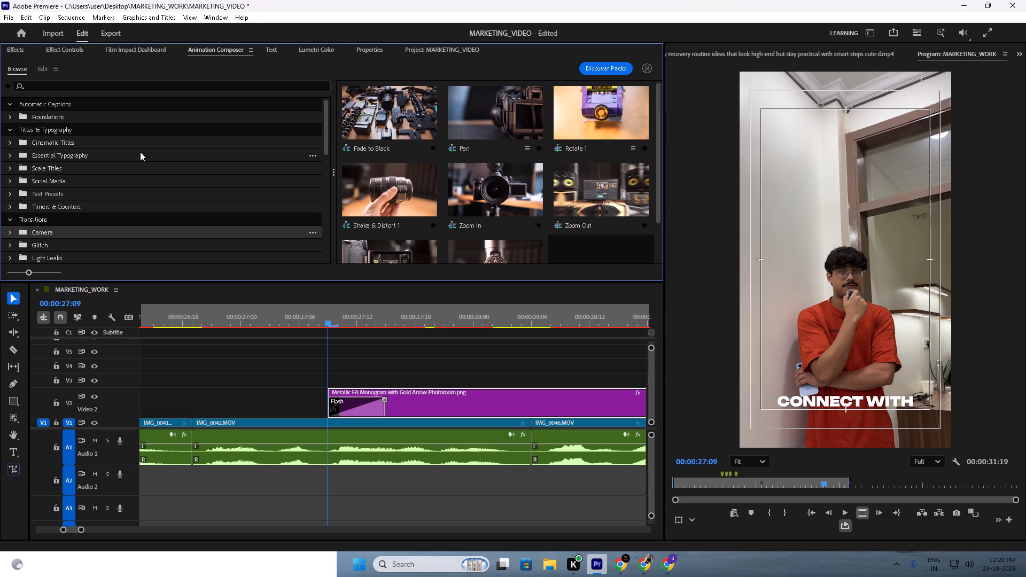
scroll(113, 158, "down", 4)
scroll(106, 154, "up", 2)
left_click(71, 236)
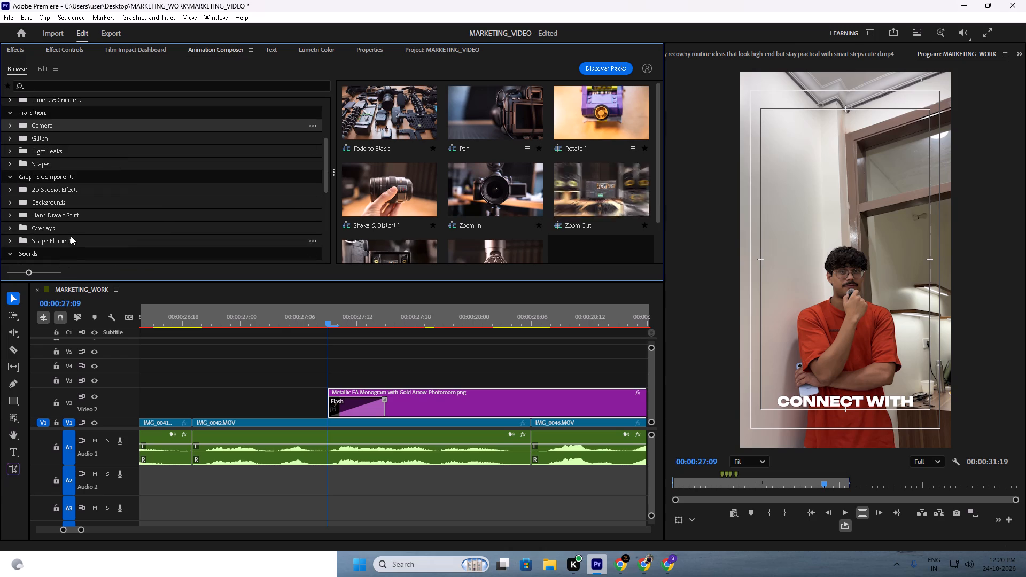
scroll(71, 236, "down", 1)
left_click(66, 210)
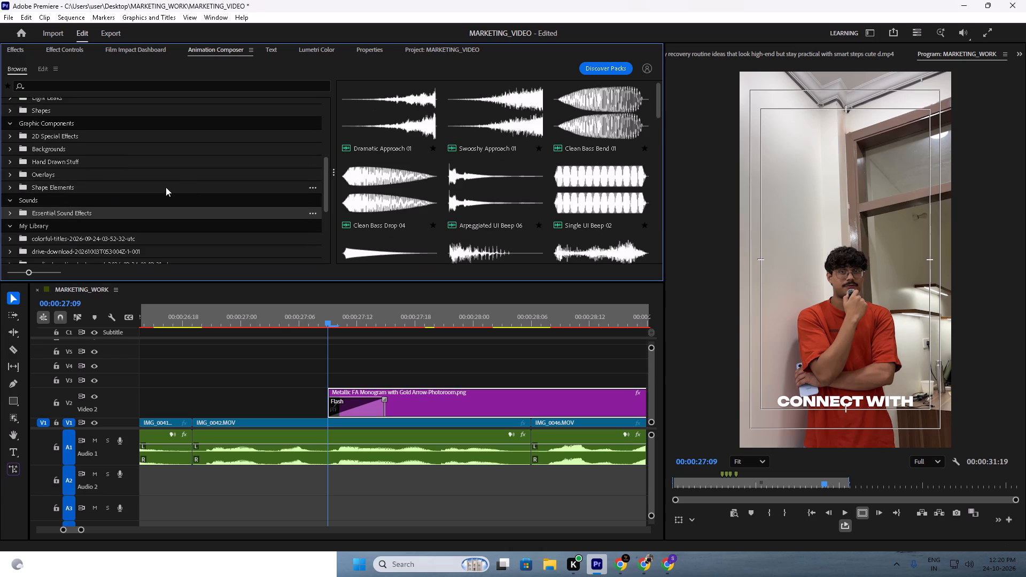
scroll(436, 189, "down", 6)
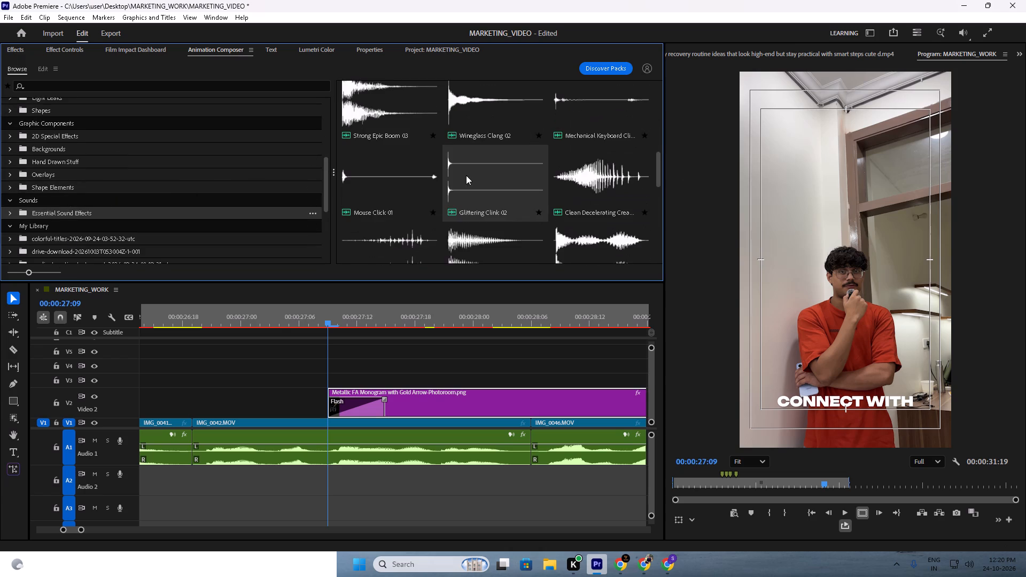
left_click(475, 169)
left_click(625, 264)
Play from about 00:00:27:05 to 00:00:29:12 to check the logo's Flash entry with the clink sound.
left_click_drag(337, 314, 331, 314)
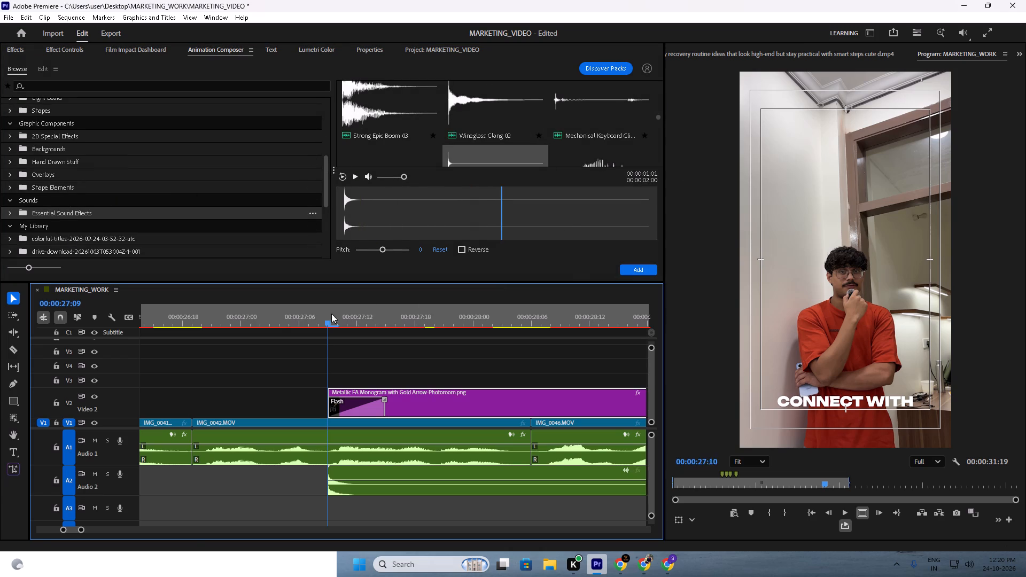
left_click_drag(331, 314, 290, 316)
key("space")
scroll(294, 361, "down", 2, "alt")
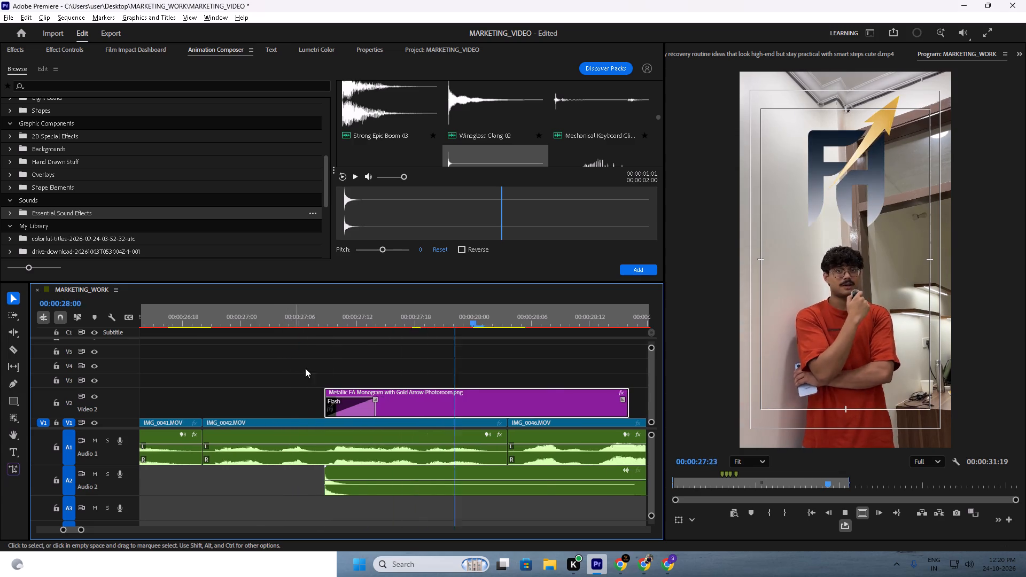
scroll(305, 368, "down", 11, "alt")
scroll(376, 403, "up", 7, "alt")
scroll(376, 403, "down", 6)
key("space")
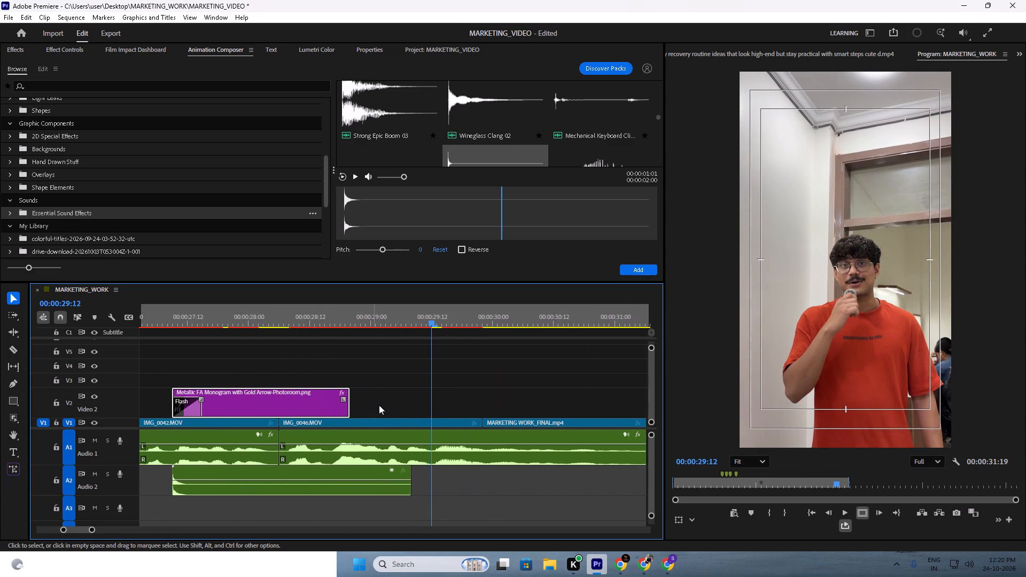
Extend the end of the FA monogram clip on V2 to the end of IMG_0046.MOV, where MARKETING WORK_FINAL.mp4 begins.
left_click_drag(351, 403, 482, 410)
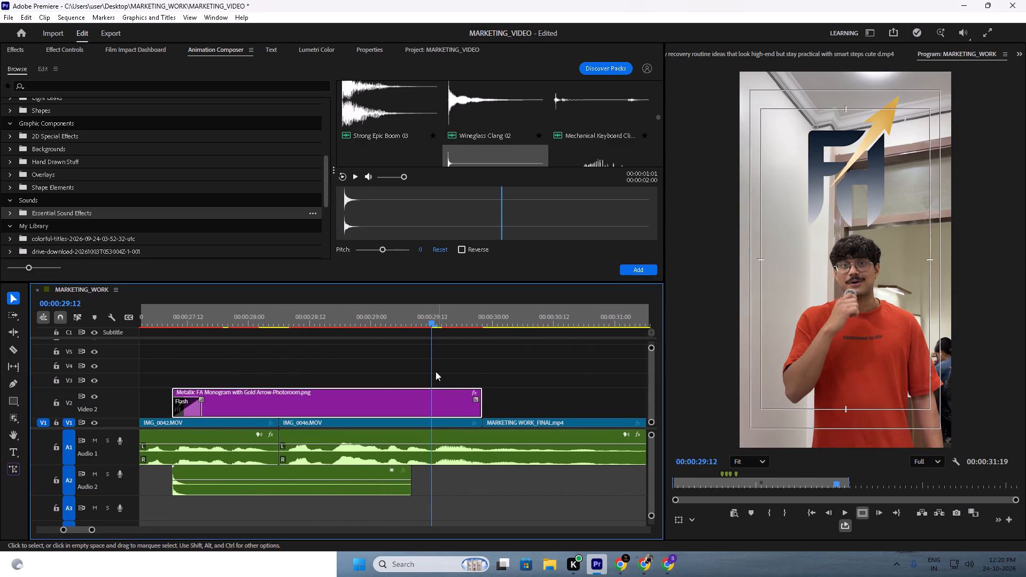
Play from 00:00:27:07 to 00:00:30:00 to check the extended FA monogram over IMG_0042.MOV and IMG_0046.MOV.
left_click_drag(419, 327, 201, 352)
left_click_drag(213, 321, 160, 329)
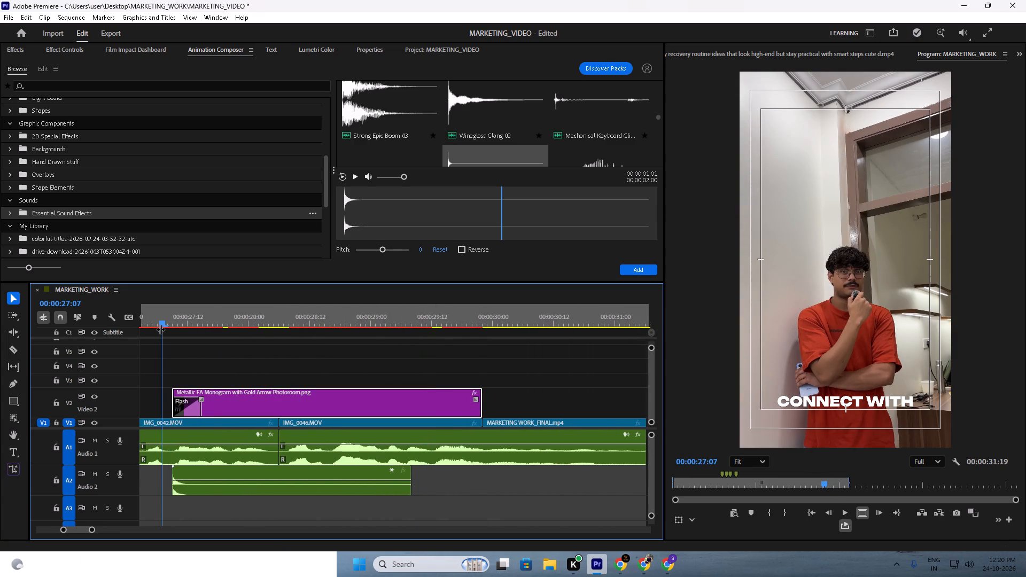
key("space")
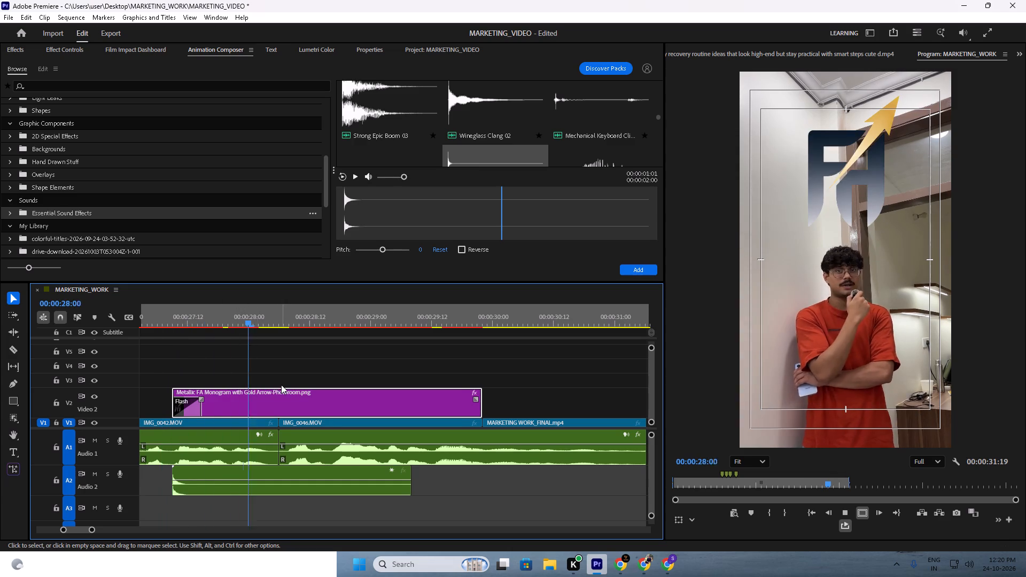
scroll(281, 385, "down", 9)
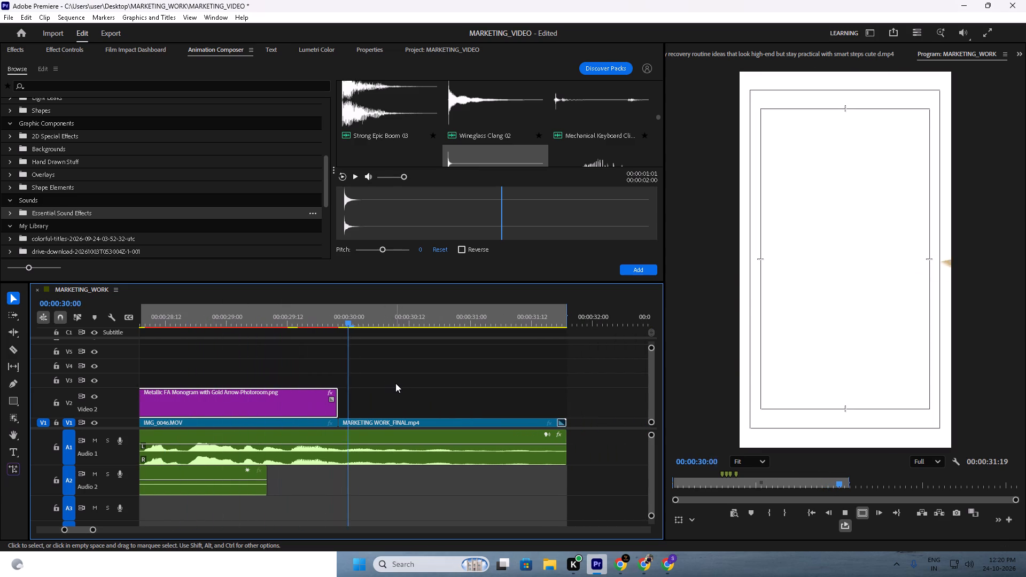
key("space")
Replay the end of IMG_0046.MOV into MARKETING WORK_FINAL.mp4 to check the change from the overlaid logo to the closing card.
left_click_drag(318, 309, 243, 328)
key("space")
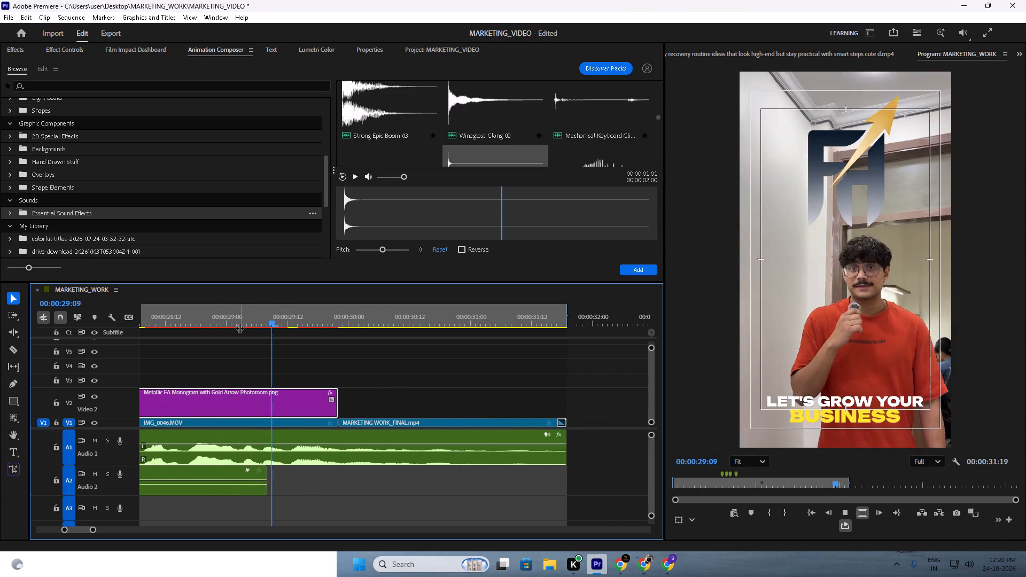
key("space")
left_click_drag(354, 308, 312, 320)
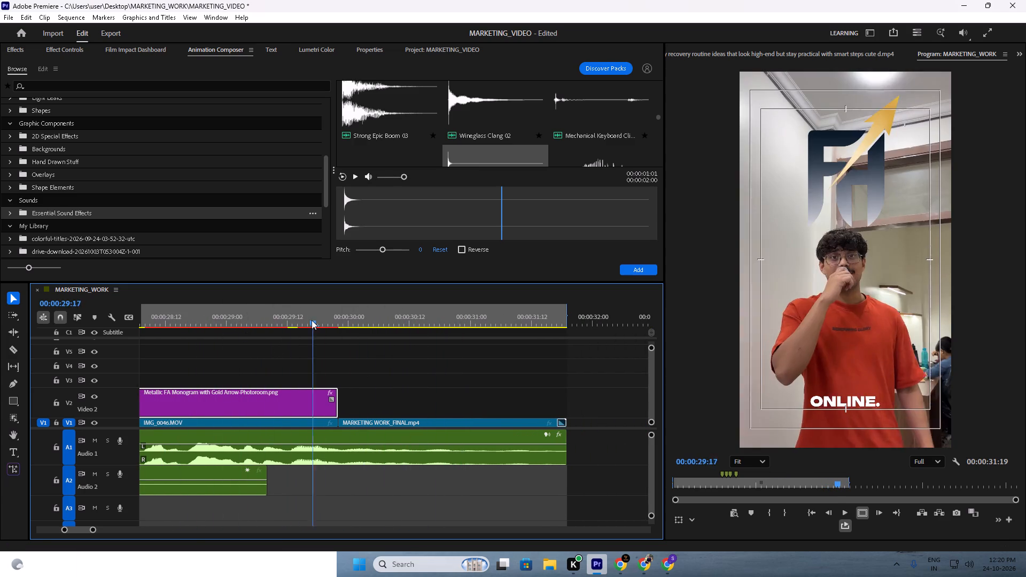
left_click_drag(312, 320, 261, 330)
key("space")
key("space")
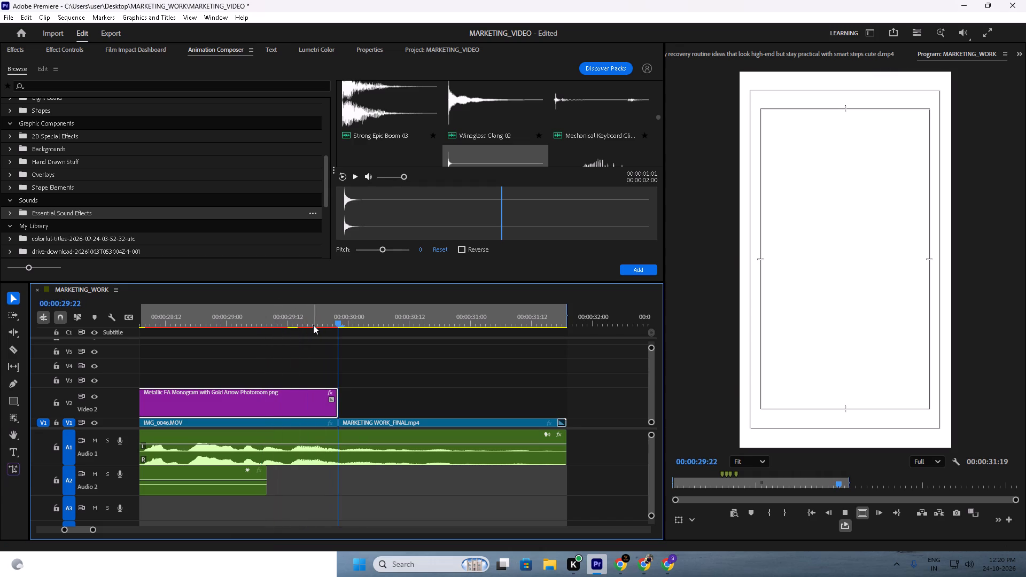
key("space")
scroll(324, 342, "down", 10, "alt")
scroll(346, 371, "up", 8)
key("space")
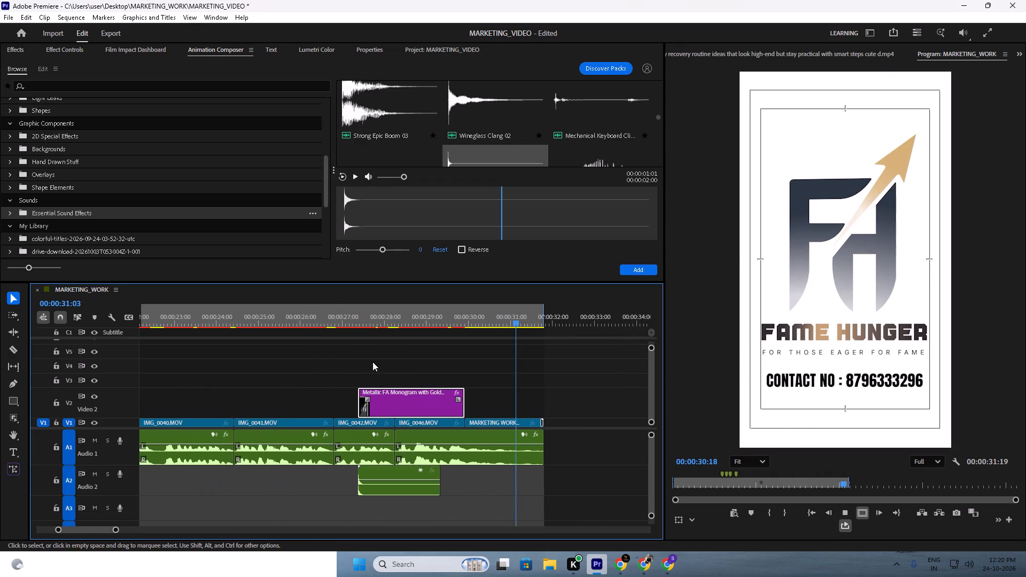
Scrub back through the sequence to 00:00:00:00 and play its middle section to review the overlays, captions and transitions.
left_click_drag(373, 314, 161, 356)
scroll(320, 379, "down", 11, "alt")
scroll(325, 389, "up", 5)
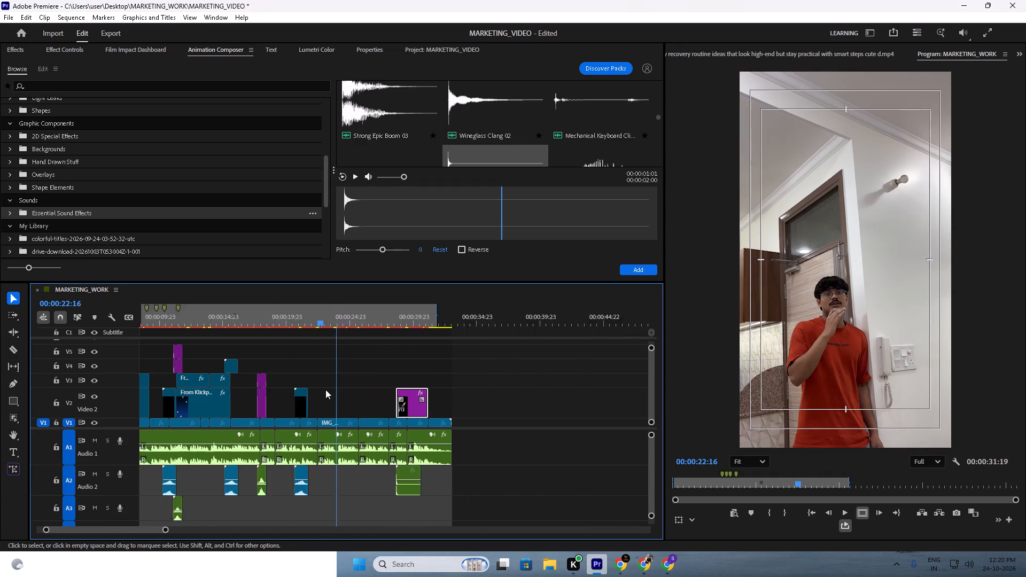
scroll(325, 389, "up", 3)
left_click_drag(367, 307, 0, 405)
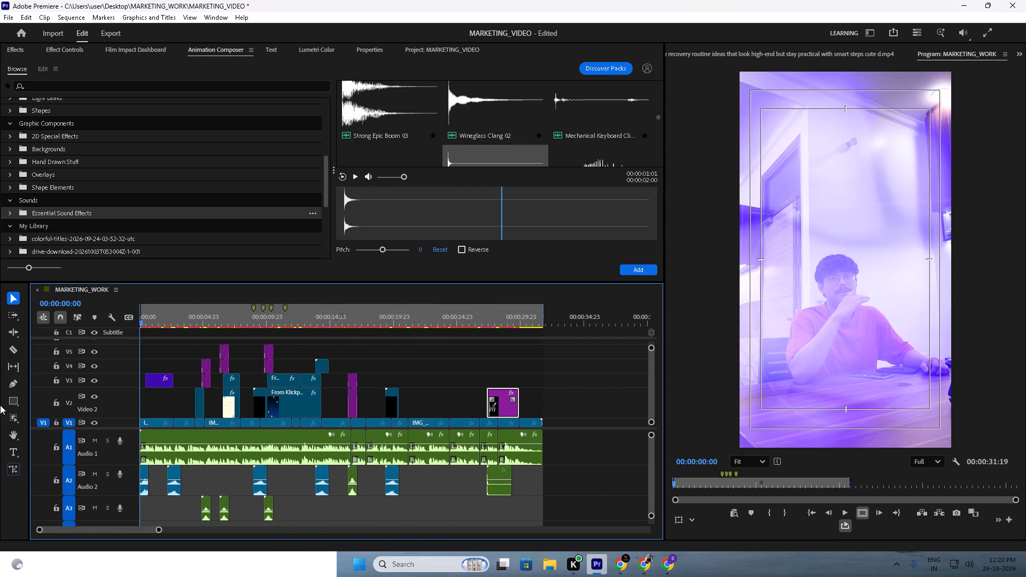
left_click_drag(0, 405, 318, 382)
key("space")
left_click(348, 358)
scroll(336, 360, "up", 4, "alt")
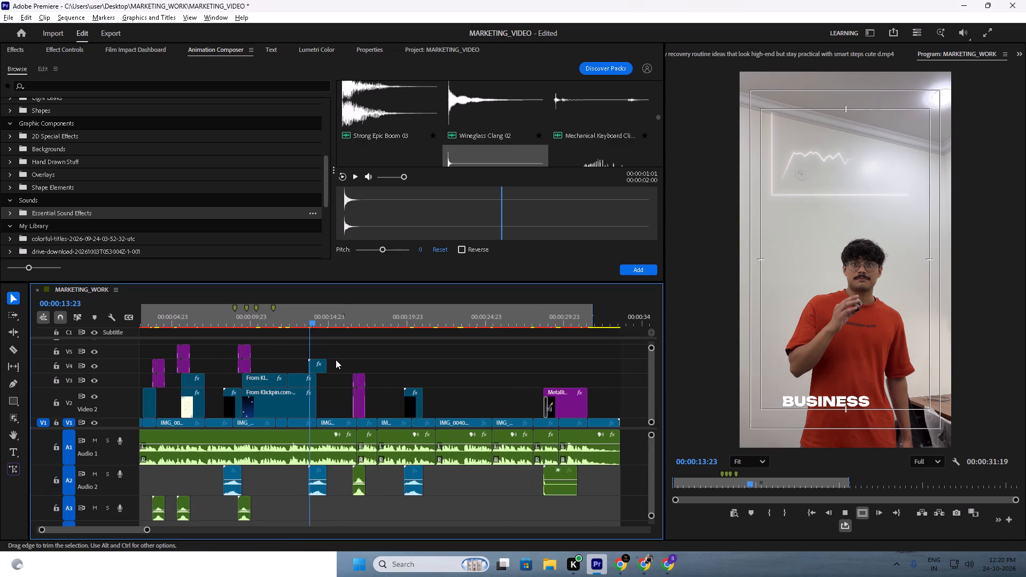
scroll(336, 360, "up", 9, "alt")
scroll(336, 360, "down", 5)
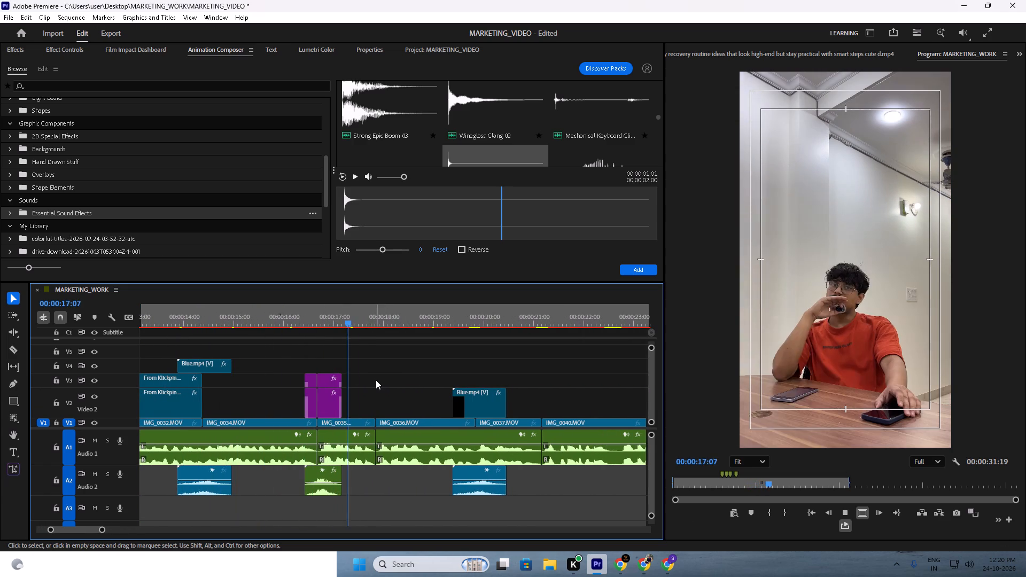
Replay the transition into IMG_0035.MOV from about 00:00:16:09 and continue through IMG_0036.MOV to check it with the captions.
key("space")
left_click_drag(317, 317, 304, 317)
key("space")
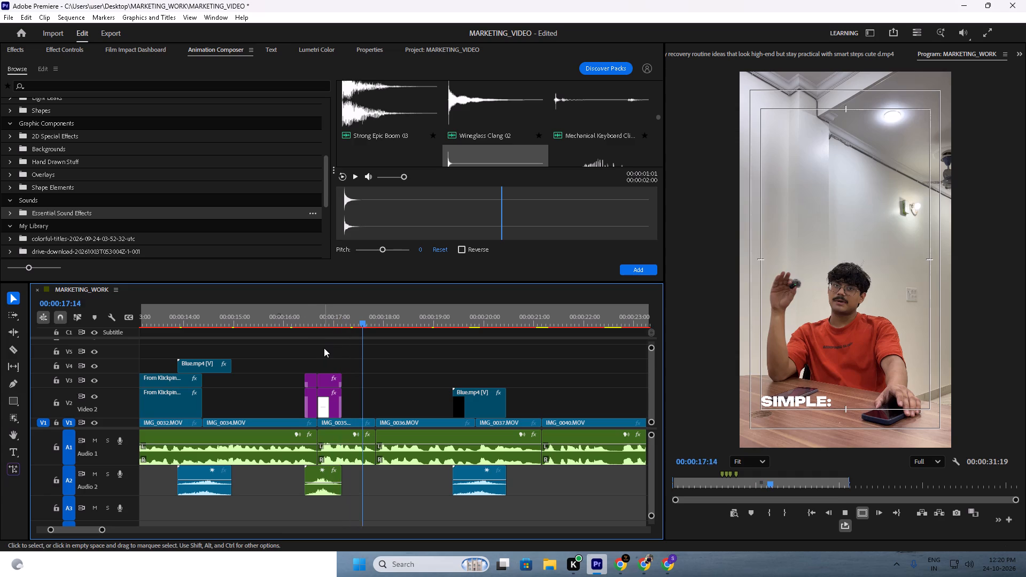
key("space")
key("space")
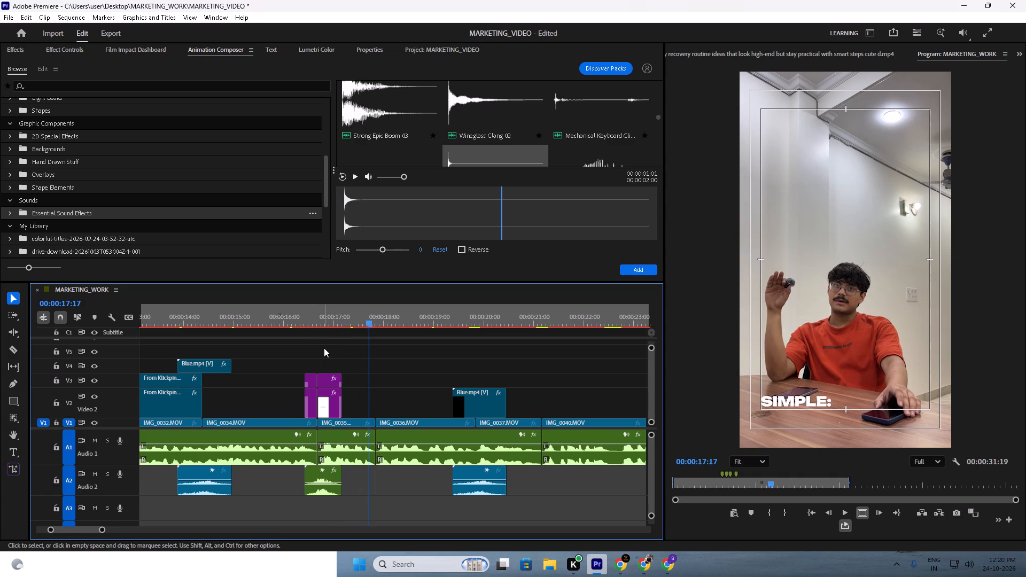
scroll(360, 337, "down", 6)
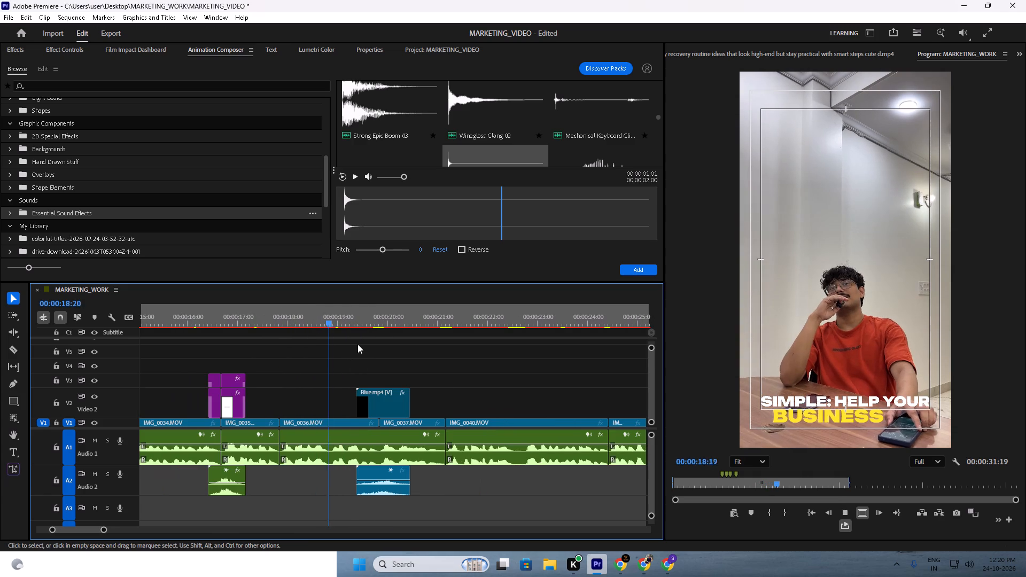
key("space")
Save the MARKETING_VIDEO project and leave no clips selected.
key("ctrl+a")
key("ctrl+s")
key("ctrl+s")
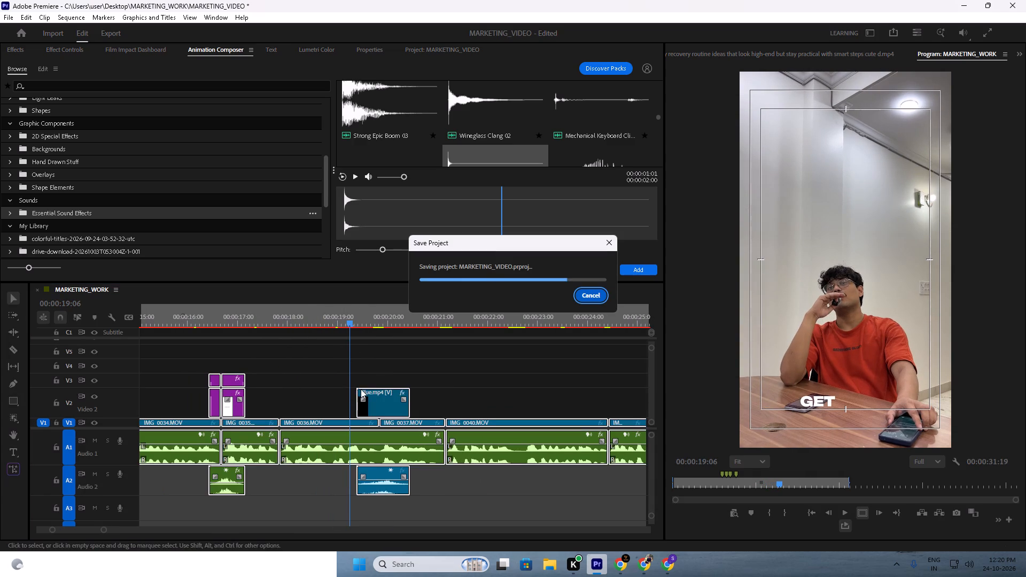
key("ctrl+s")
left_click(382, 365)
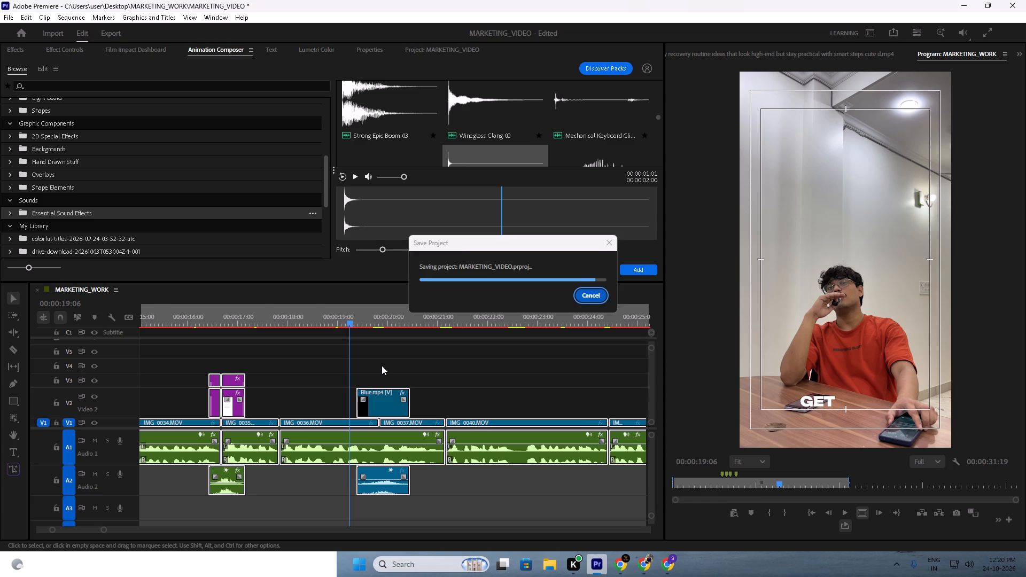
left_click(382, 365)
Replay the start of IMG_0036.MOV from about 00:00:17:20 to check the section leading up to the Blue.mp4 overlay.
left_click_drag(340, 295, 302, 306)
left_click_drag(317, 307, 287, 320)
left_click_drag(287, 320, 281, 321)
key("space")
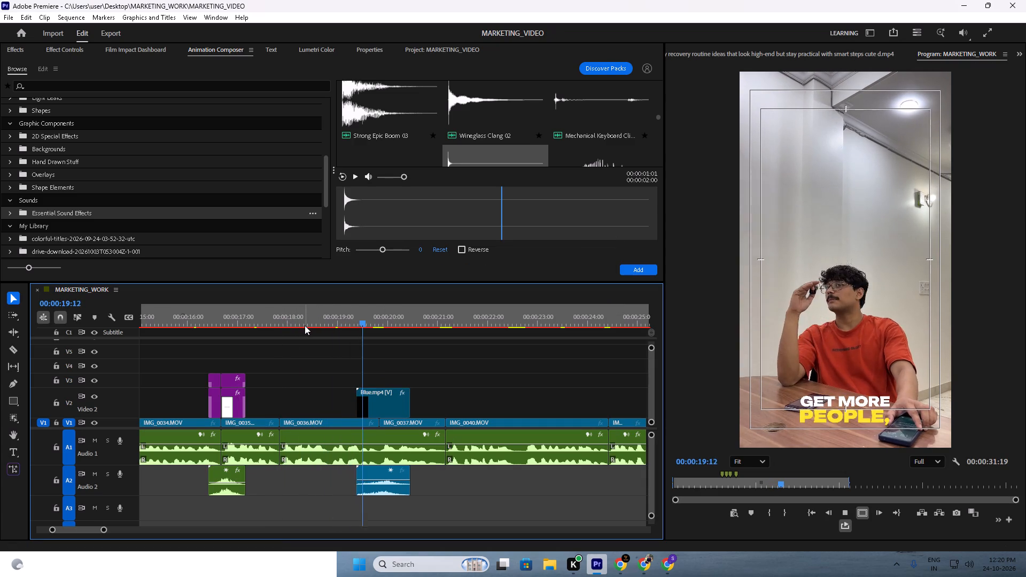
key("space")
left_click_drag(372, 309, 285, 325)
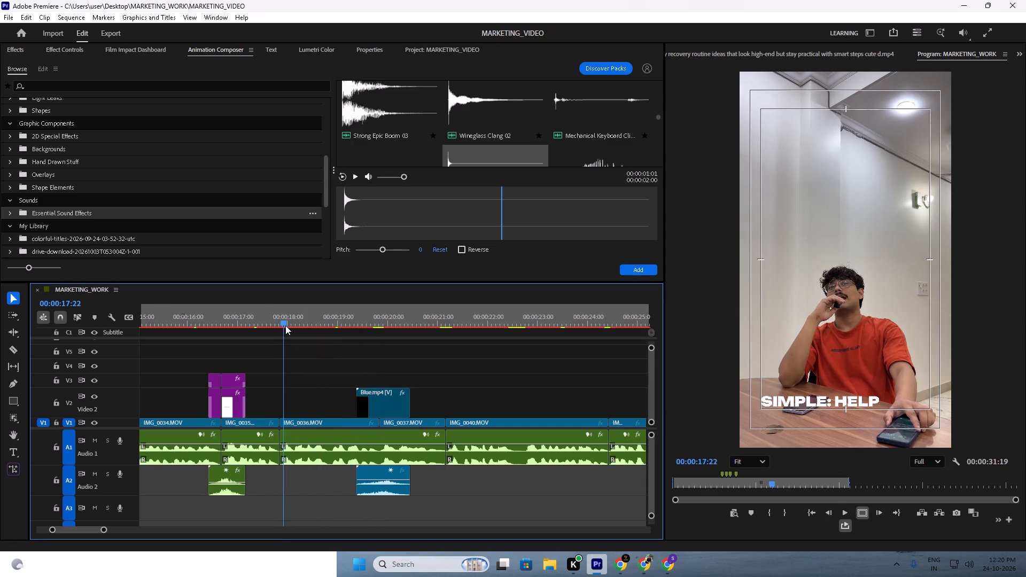
left_click_drag(285, 325, 282, 325)
key("space")
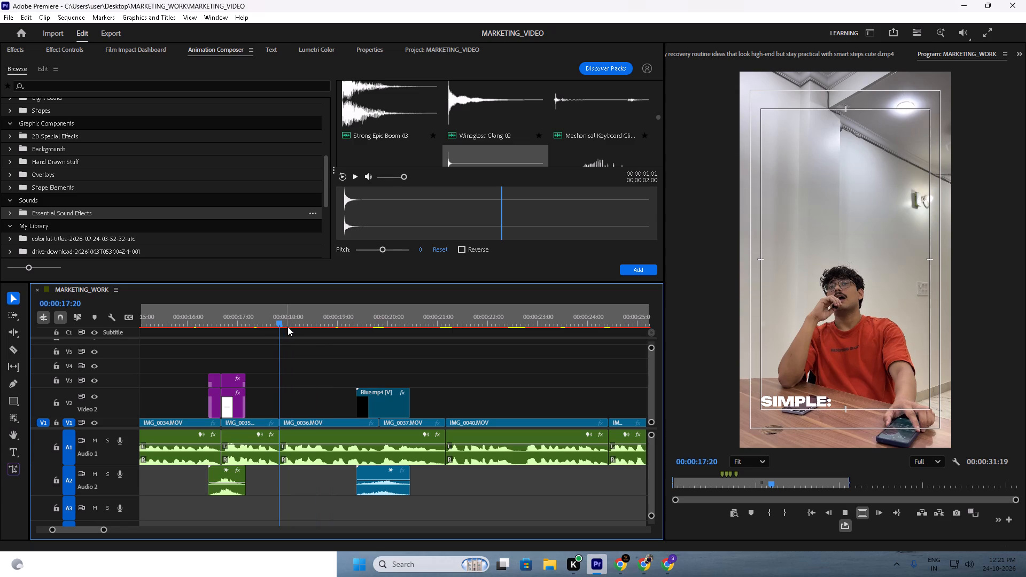
key("space")
Switch to Chrome and search Pinterest for "shaking hand", refining the search to the suggested "shaking hands video".
left_click(641, 562)
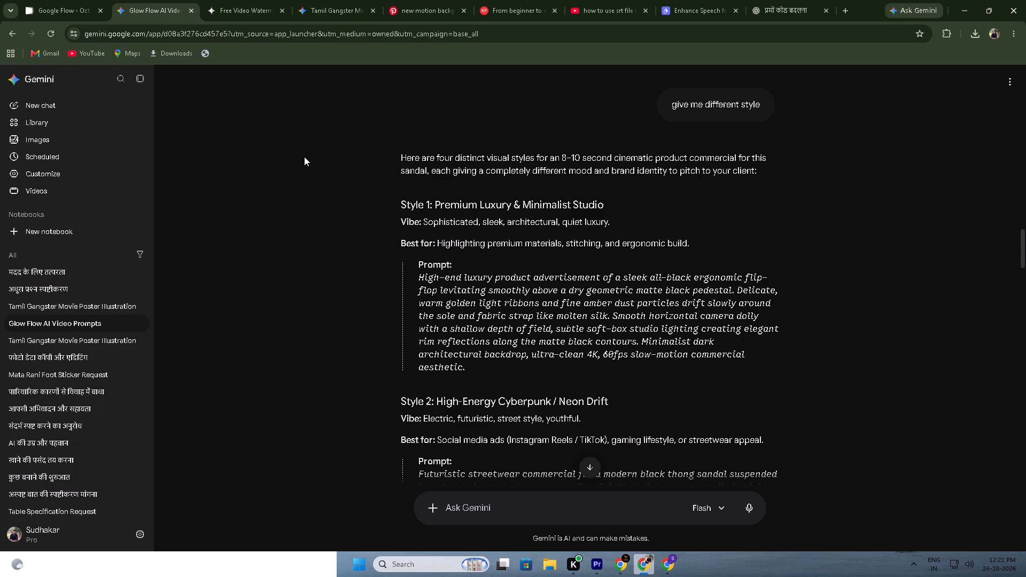
left_click(388, 0)
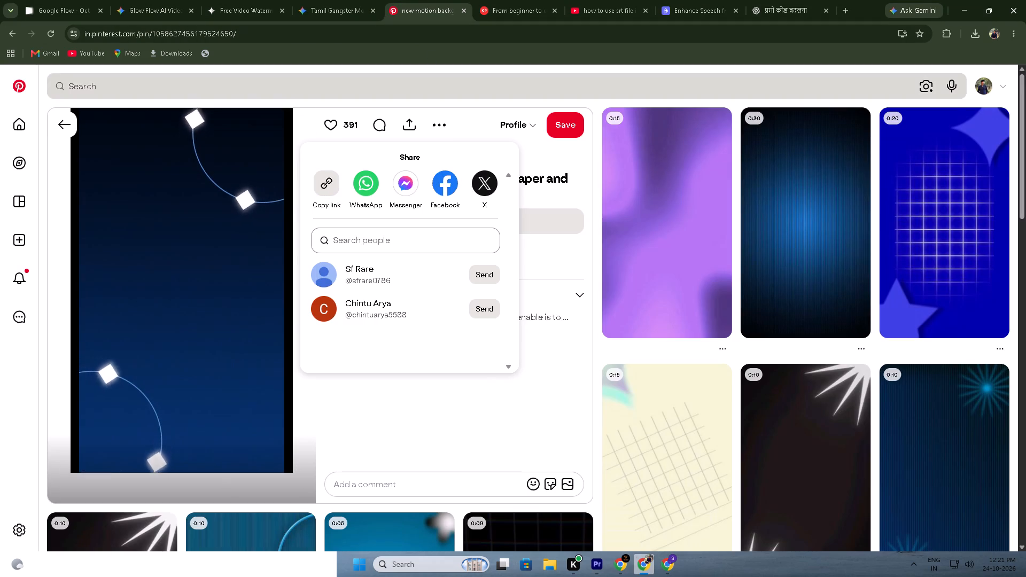
left_click(106, 83)
left_click(106, 83)
type("shaking hand")
key("Return")
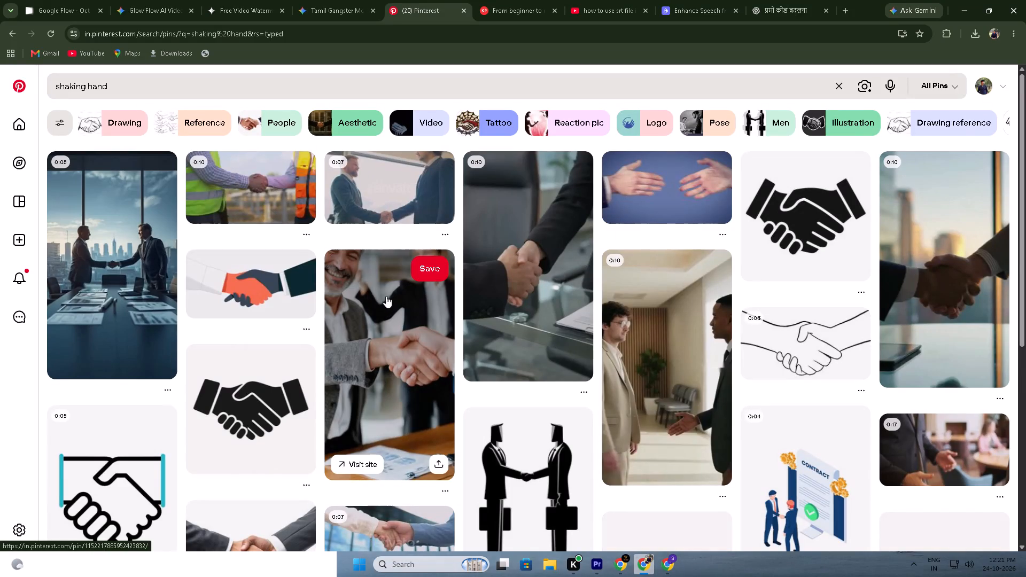
left_click(75, 116)
left_click(118, 82)
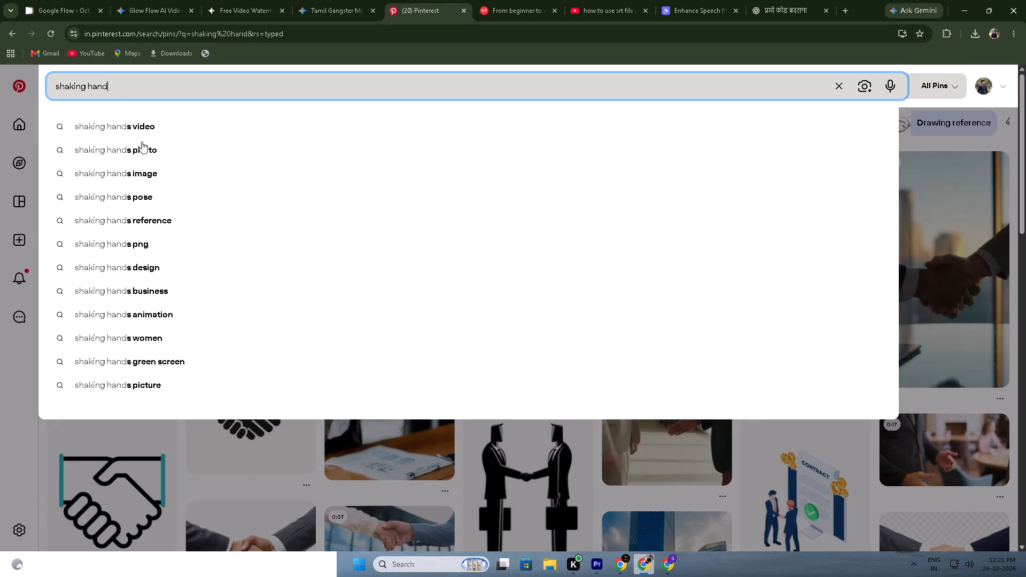
left_click(144, 134)
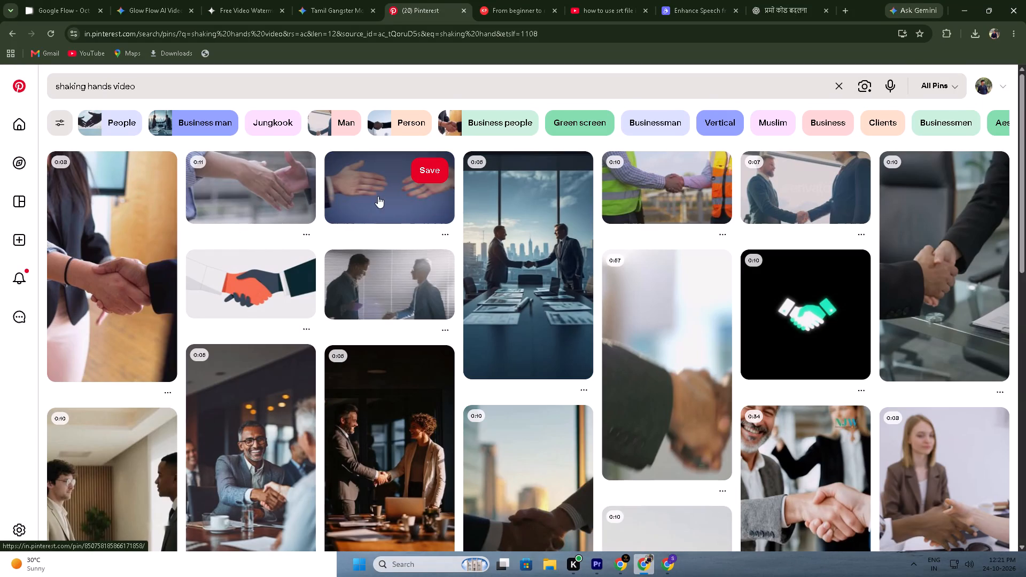
Open the vertical video pin of two businessmen shaking hands before a city skyline and copy its link.
left_click(558, 344)
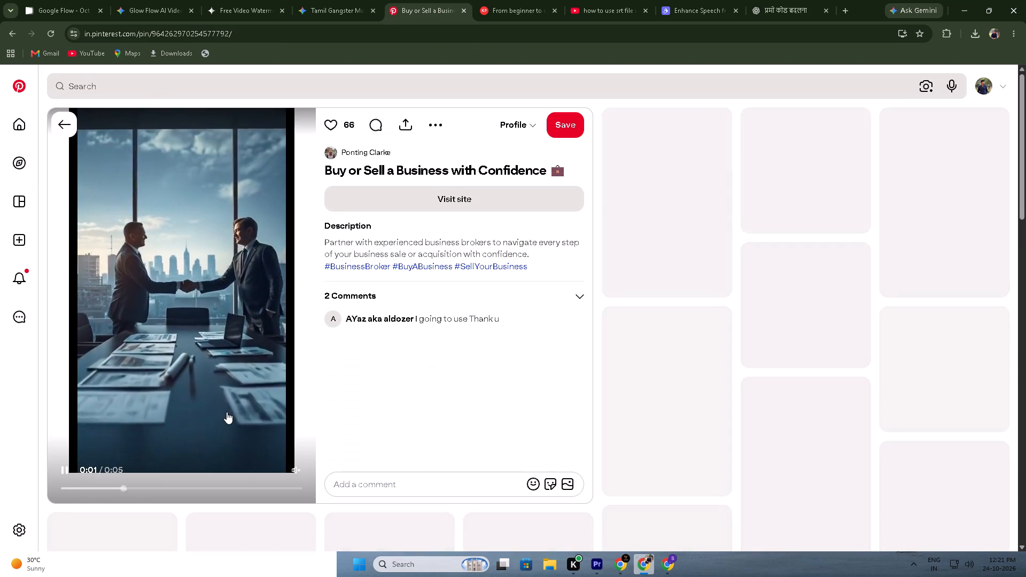
left_click(227, 412)
left_click(407, 125)
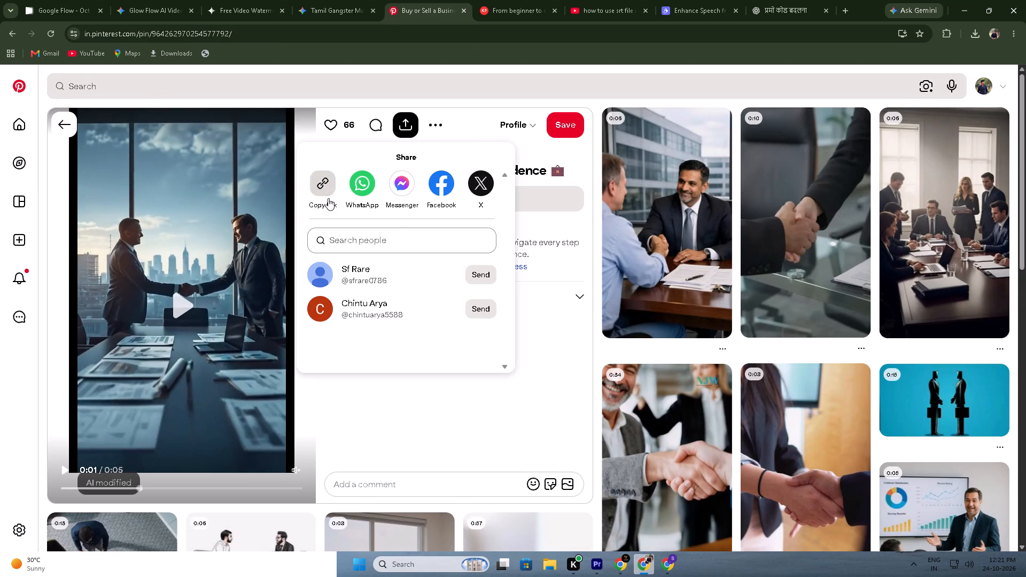
left_click(325, 184)
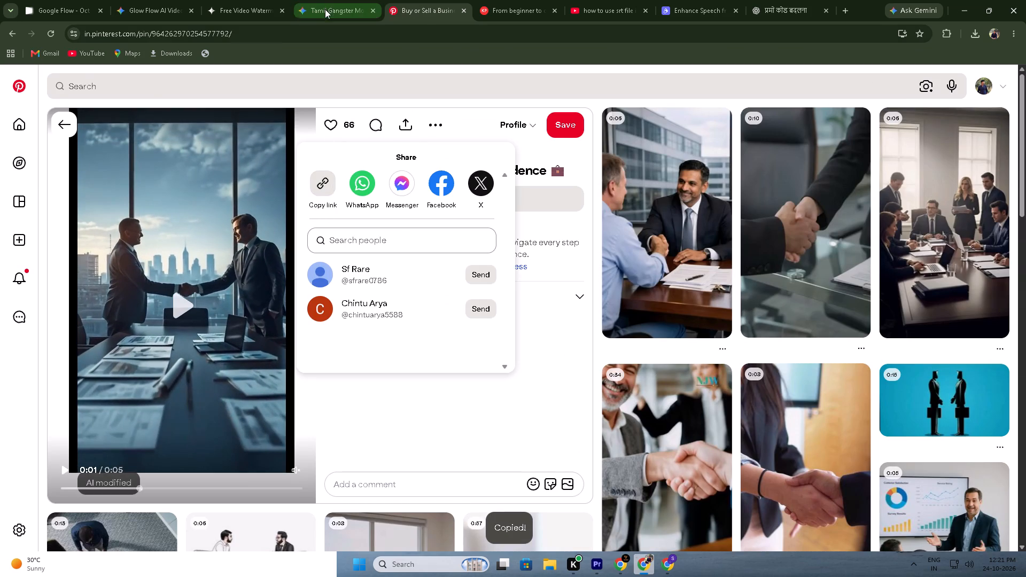
Download the handshake video through the KlickPin Pinterest downloader using the copied pin link.
left_click(340, 0)
left_click(534, 0)
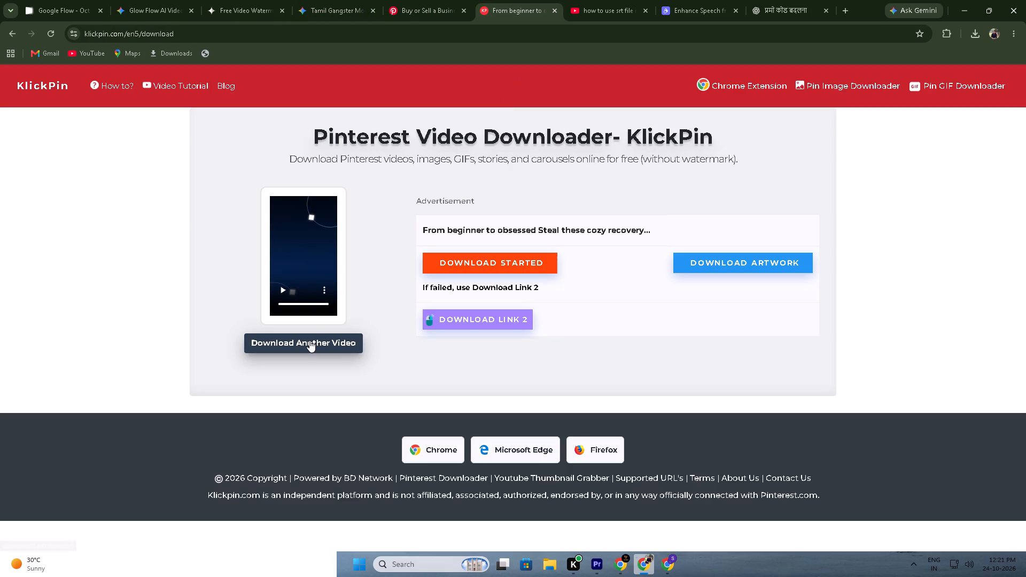
left_click(309, 340)
left_click(312, 229)
right_click(312, 229)
left_click(346, 367)
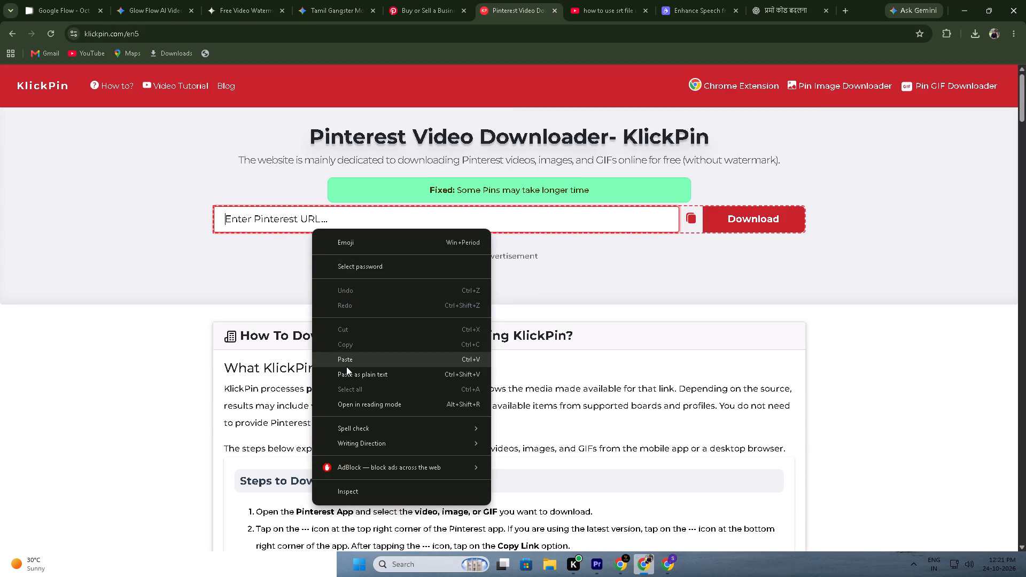
left_click(740, 212)
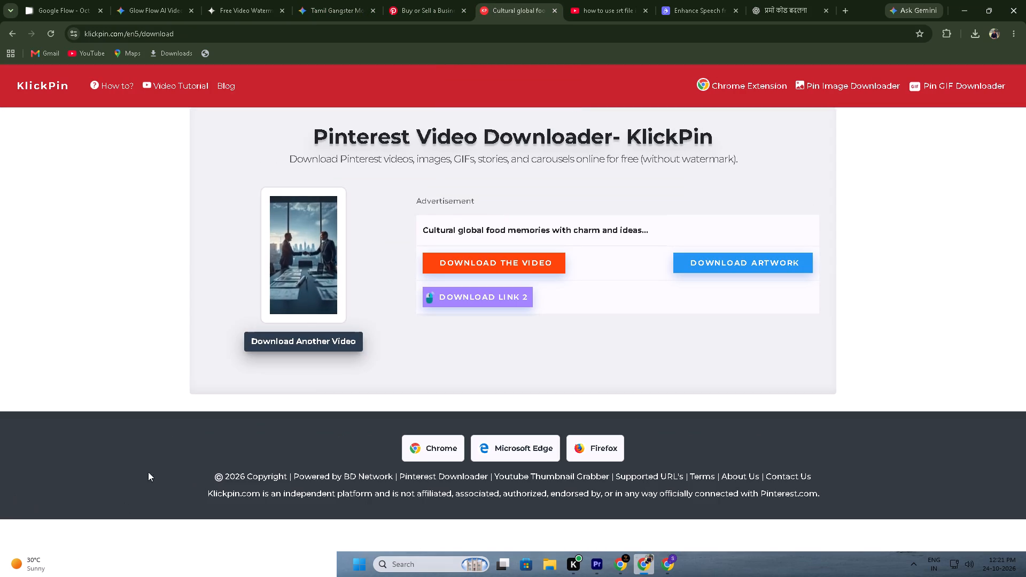
left_click(460, 265)
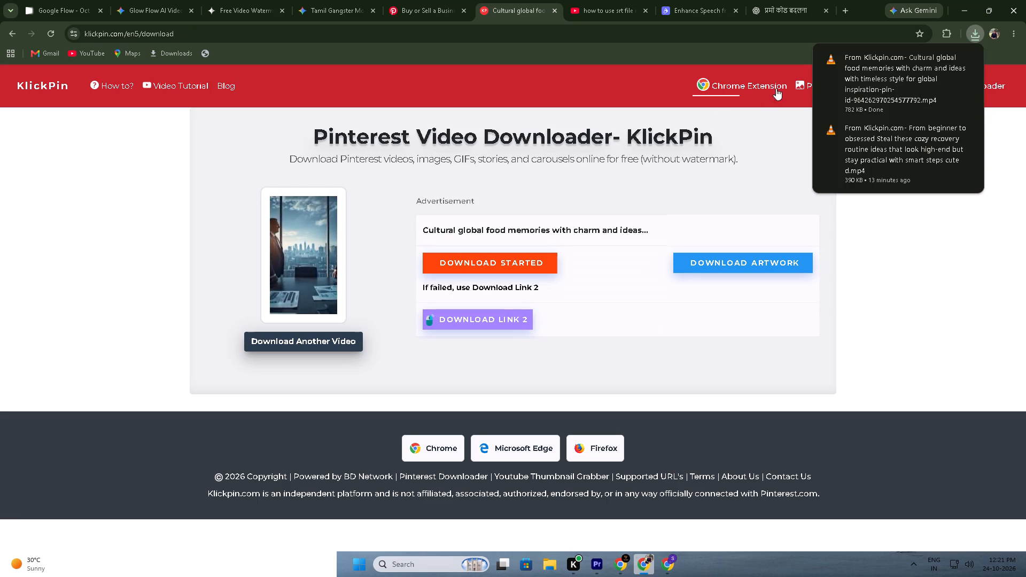
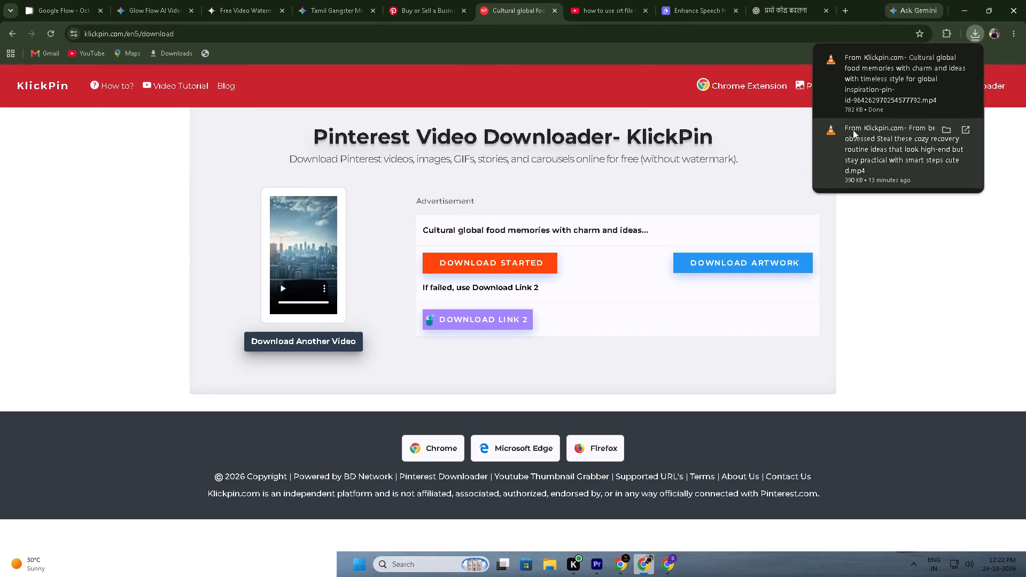
Switch to Premiere, import the downloaded handshake video into the MARKETING_VIDEO project and open it in the Source monitor.
left_click_drag(905, 77, 376, 477)
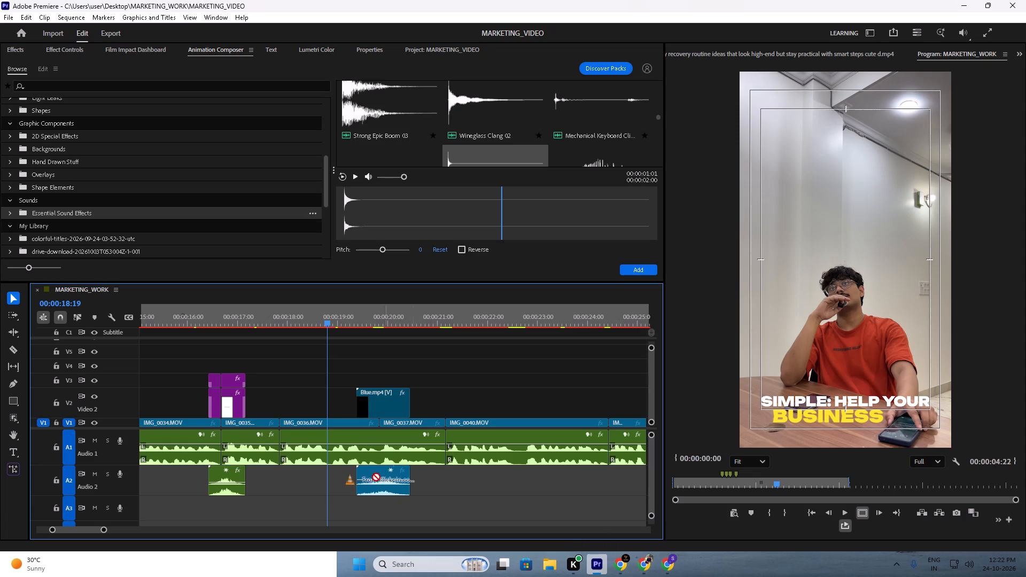
left_click_drag(376, 477, 452, 48)
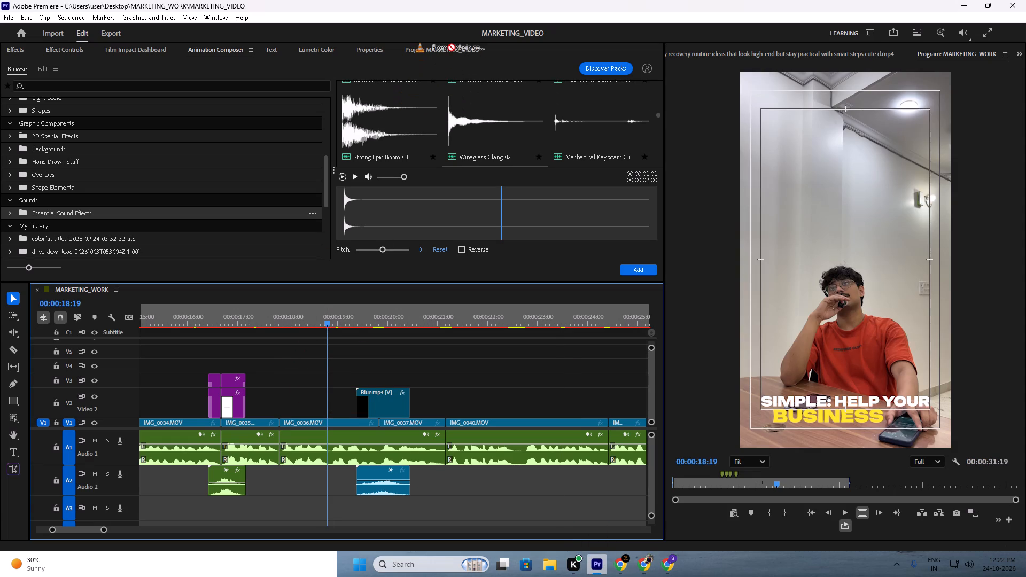
left_click_drag(452, 48, 419, 239)
double_click(416, 239)
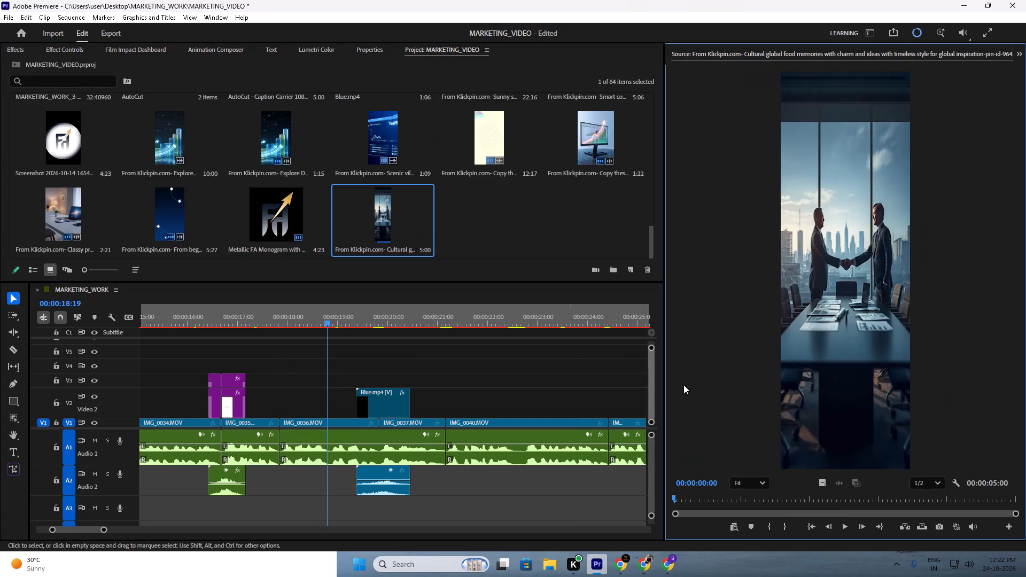
Place only the picture of the handshake clip on track V4, starting at about 00:00:20:21.
left_click(744, 484)
left_click(738, 324)
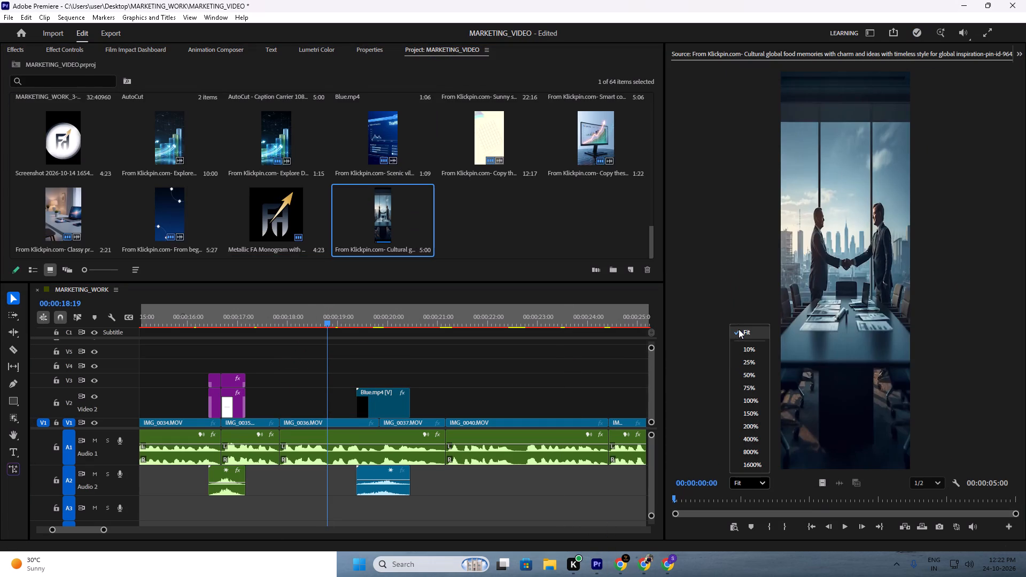
left_click(739, 329)
left_click_drag(840, 246, 262, 373)
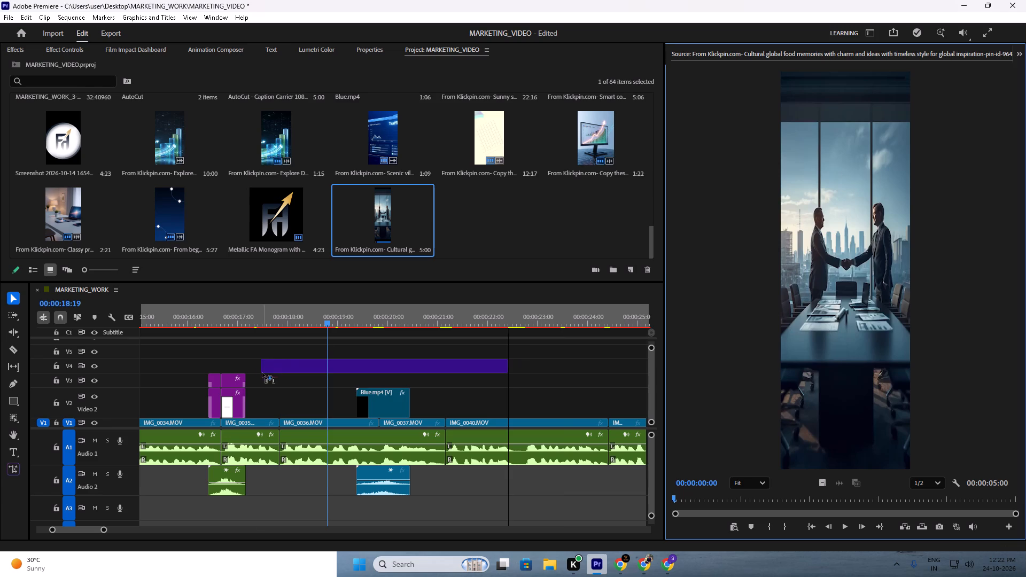
left_click_drag(262, 373, 450, 395)
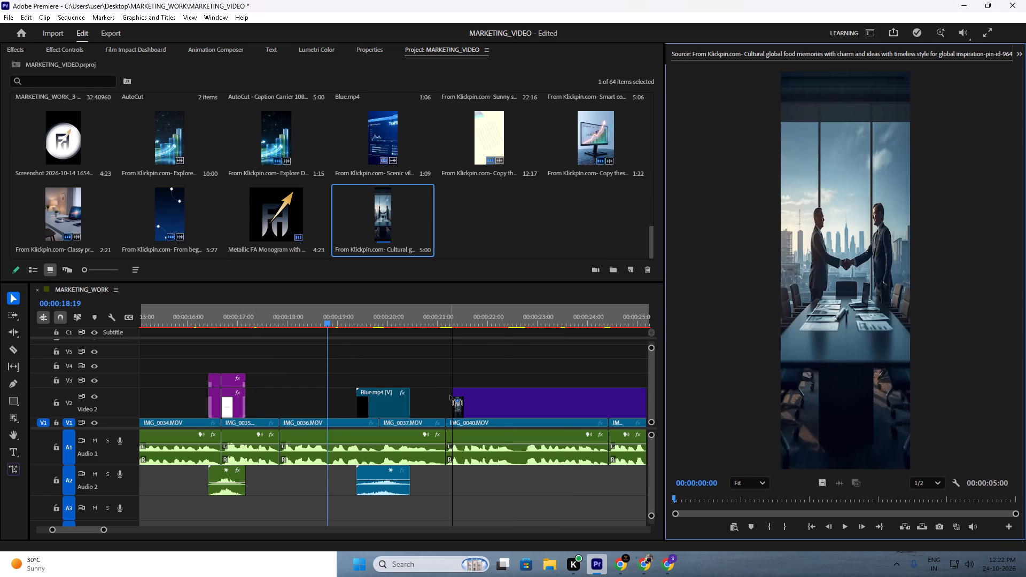
left_click_drag(450, 395, 430, 366)
Play the sequence from the start of the handshake clip to check how it sits over the footage.
scroll(371, 367, "down", 7)
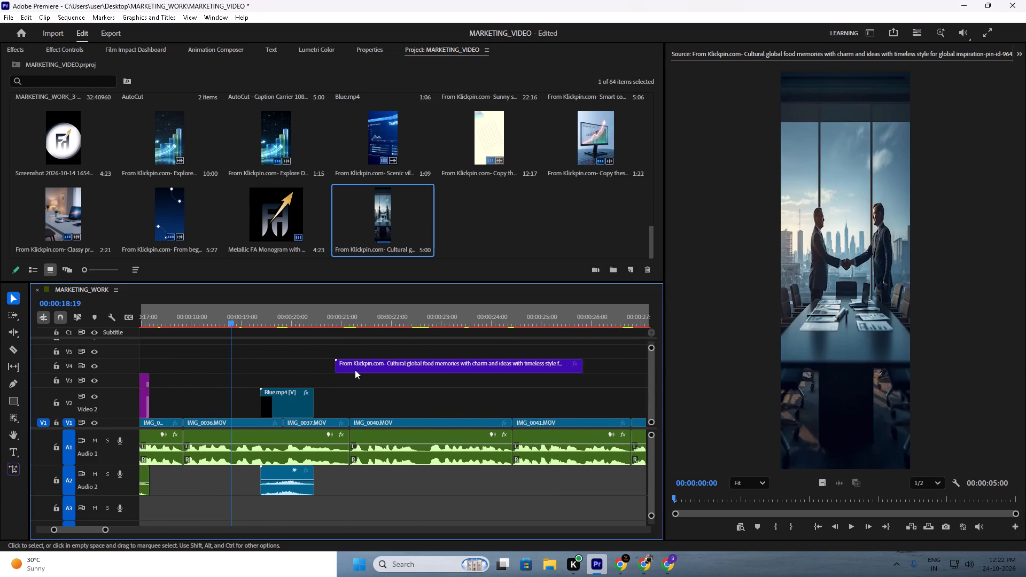
scroll(355, 370, "down", 5)
left_click(238, 306)
key("space")
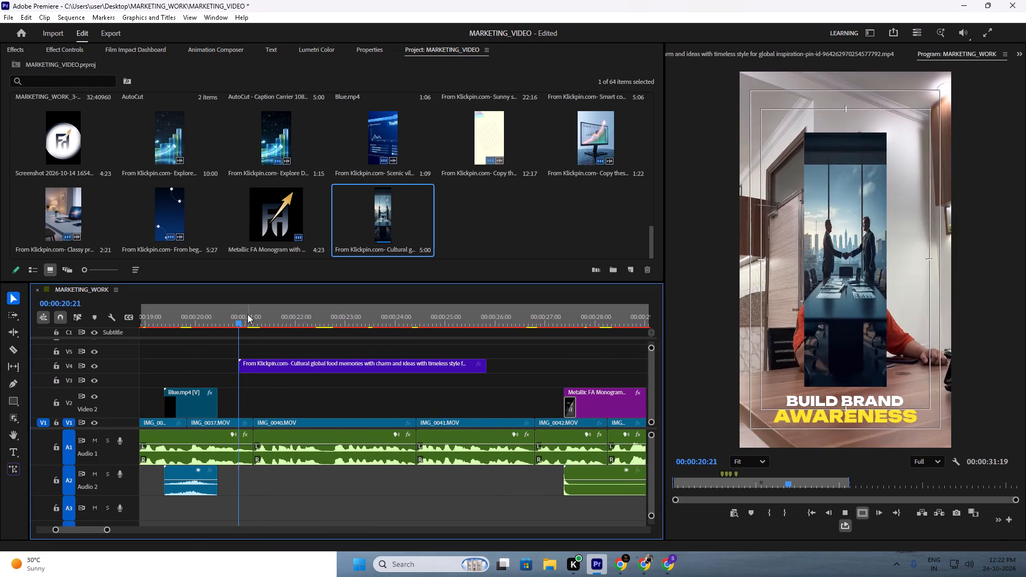
key("space")
left_click(297, 368)
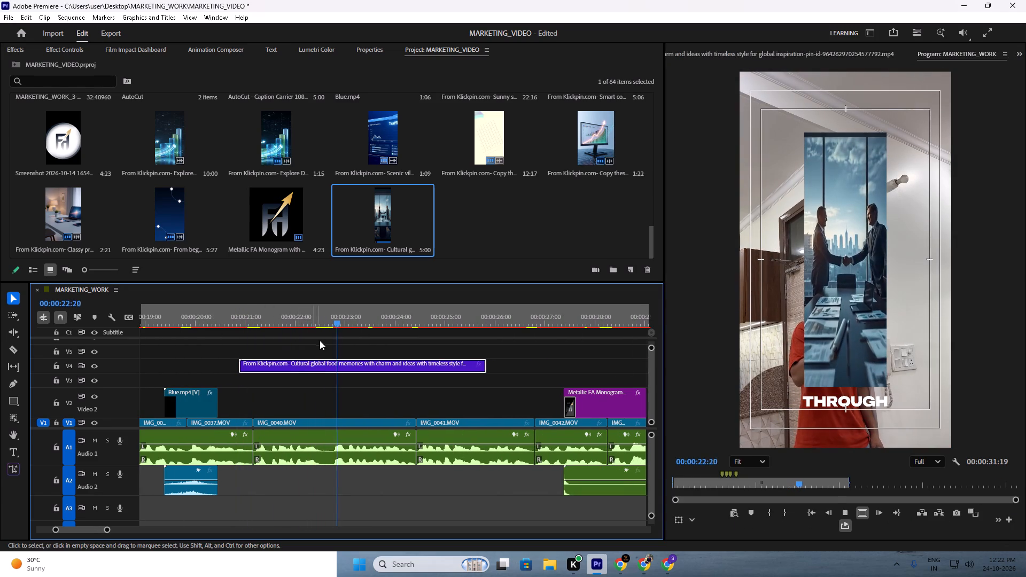
key("space")
Turn off Uniform Scale on the handshake clip and set its Scale Width to 214.
left_click_drag(358, 319, 339, 325)
left_click(337, 360)
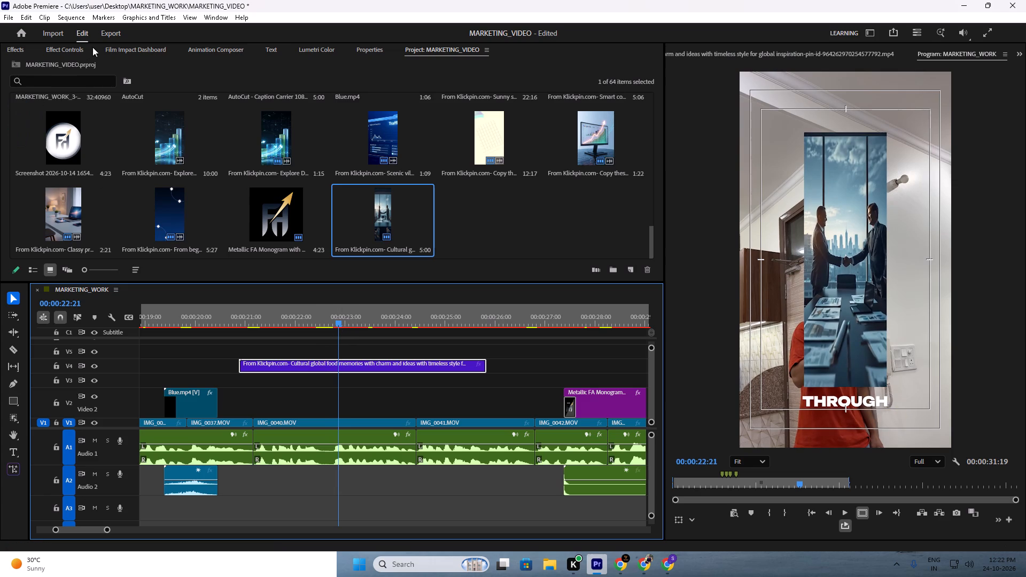
left_click(81, 48)
left_click(96, 152)
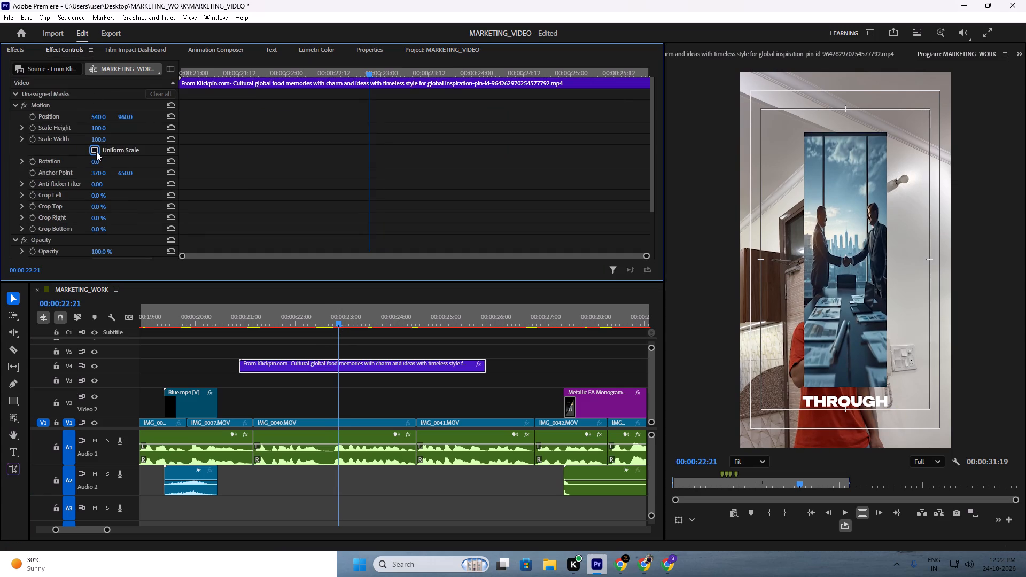
left_click_drag(97, 138, 107, 141)
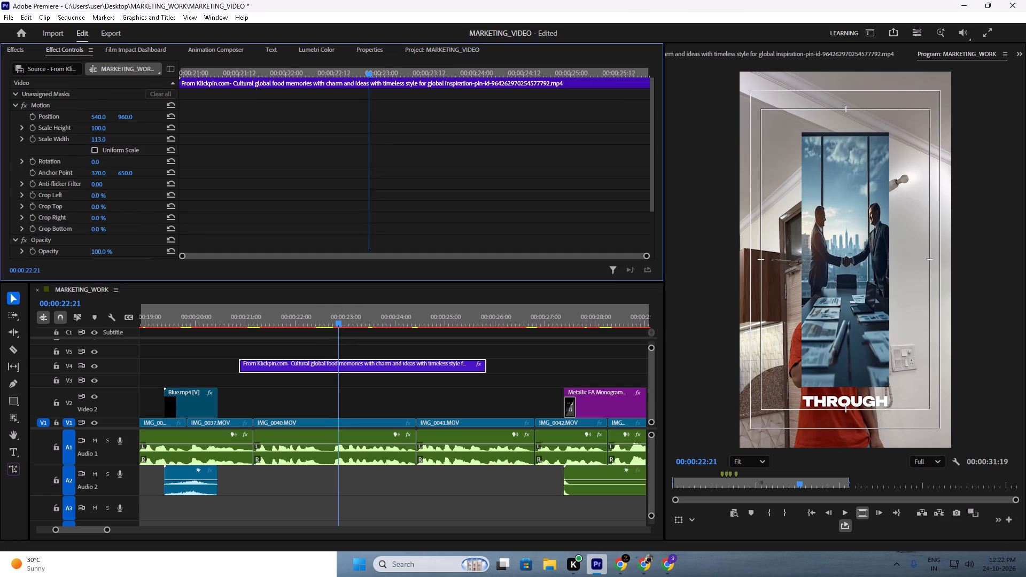
left_click_drag(107, 141, 165, 151)
Play the section before the handshake clip, up to about 00:00:18:10, to find where the handshake fits the captions.
scroll(299, 412, "down", 7, "alt")
scroll(317, 412, "up", 6, "alt")
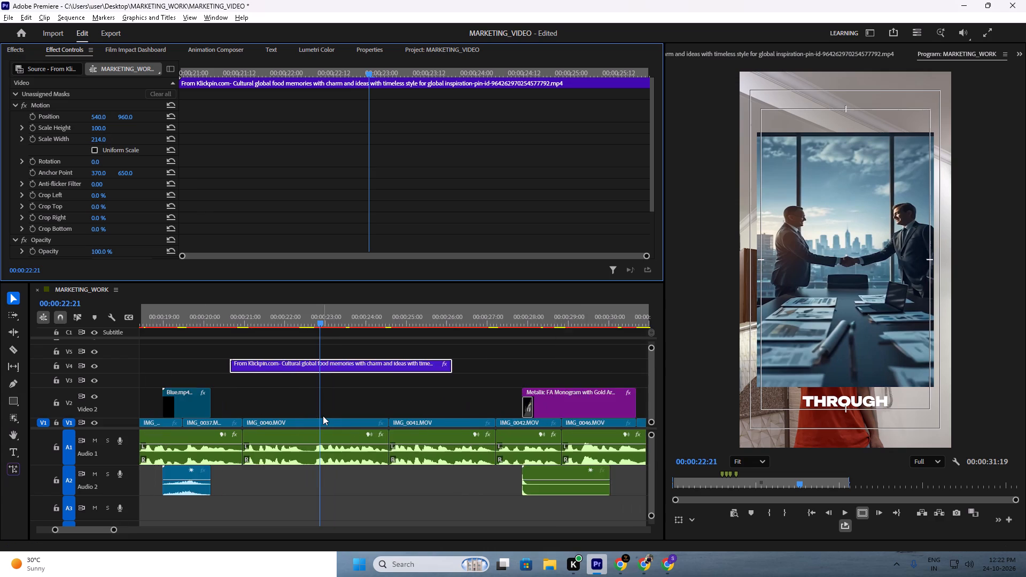
scroll(323, 416, "down", 7, "alt")
scroll(418, 375, "up", 8)
left_click_drag(316, 328, 285, 319)
left_click_drag(274, 317, 266, 317)
key("space")
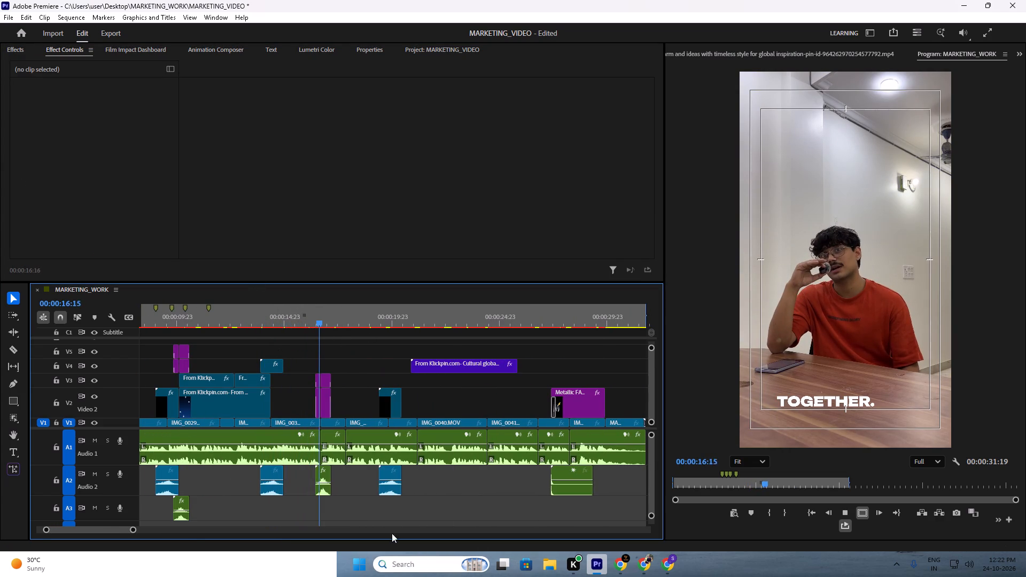
scroll(314, 419, "up", 13, "alt")
key("space")
scroll(300, 392, "down", 7)
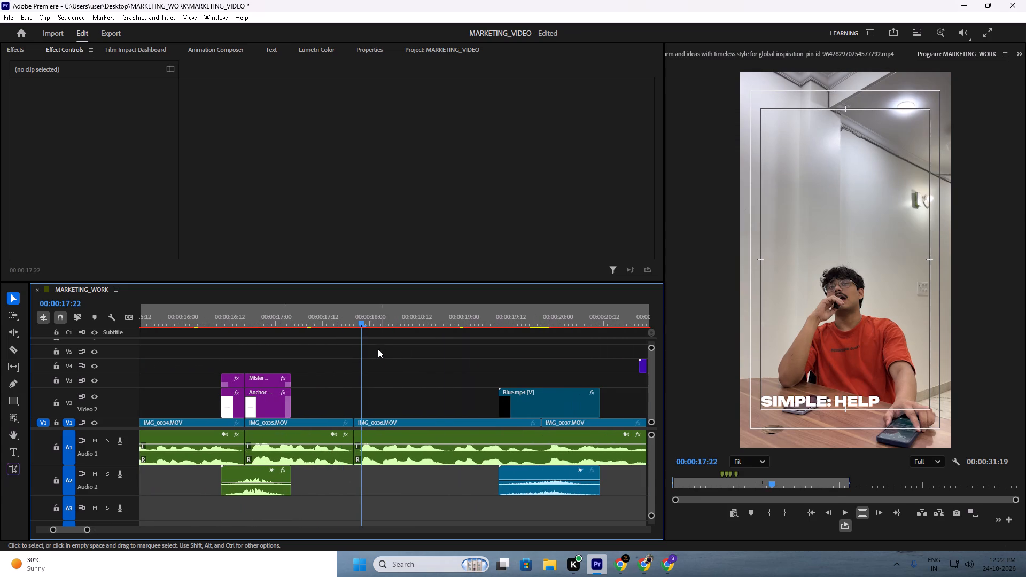
key("space")
scroll(312, 382, "down", 4)
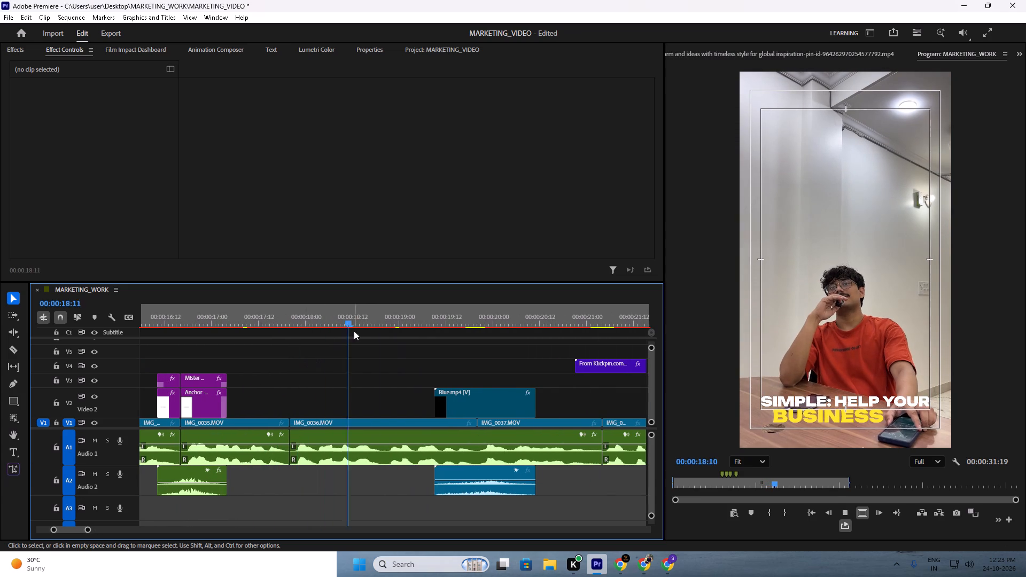
key("space")
Raise the Blue.mp4 overlay to V5 and move the handshake clip to V3 at 00:00:17:20, the start of IMG_0036.MOV.
left_click_drag(344, 319, 289, 319)
left_click(606, 363)
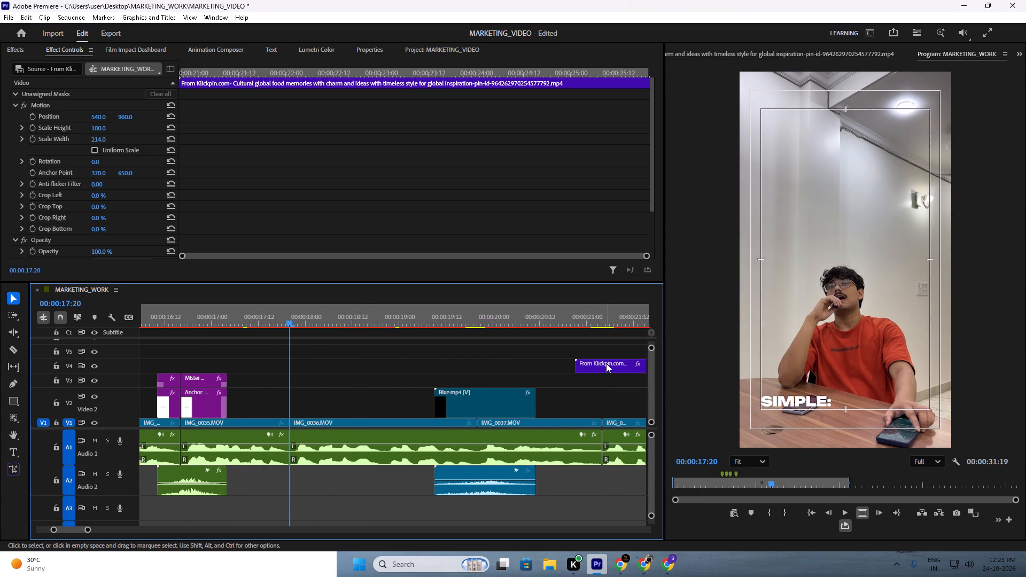
left_click_drag(506, 398, 501, 355)
left_click_drag(605, 370, 321, 391)
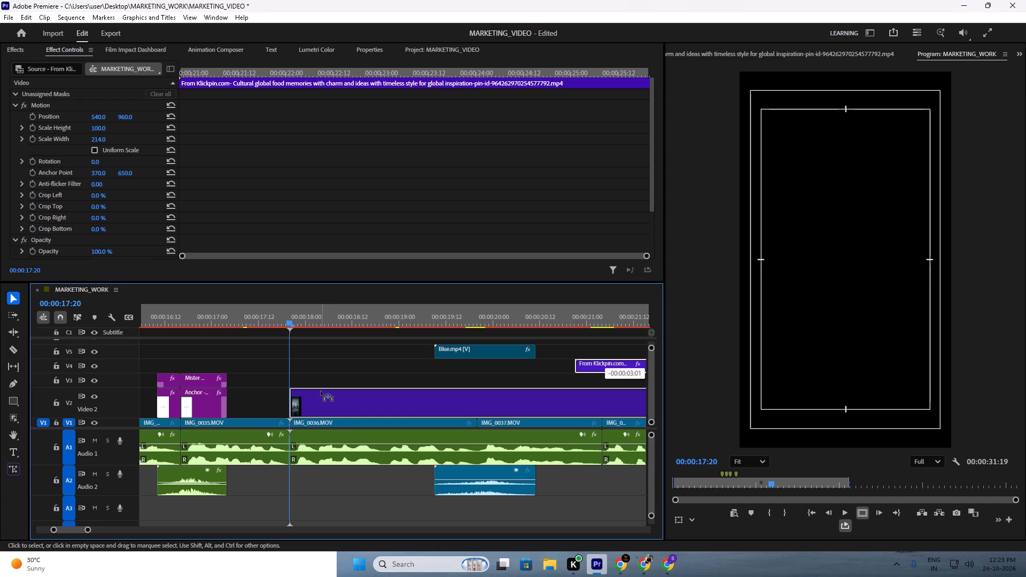
left_click_drag(321, 391, 321, 375)
Trim the end of the handshake clip back to the cut between IMG_0036.MOV and IMG_0037.MOV.
scroll(321, 375, "down", 12, "alt")
scroll(471, 382, "up", 6, "alt")
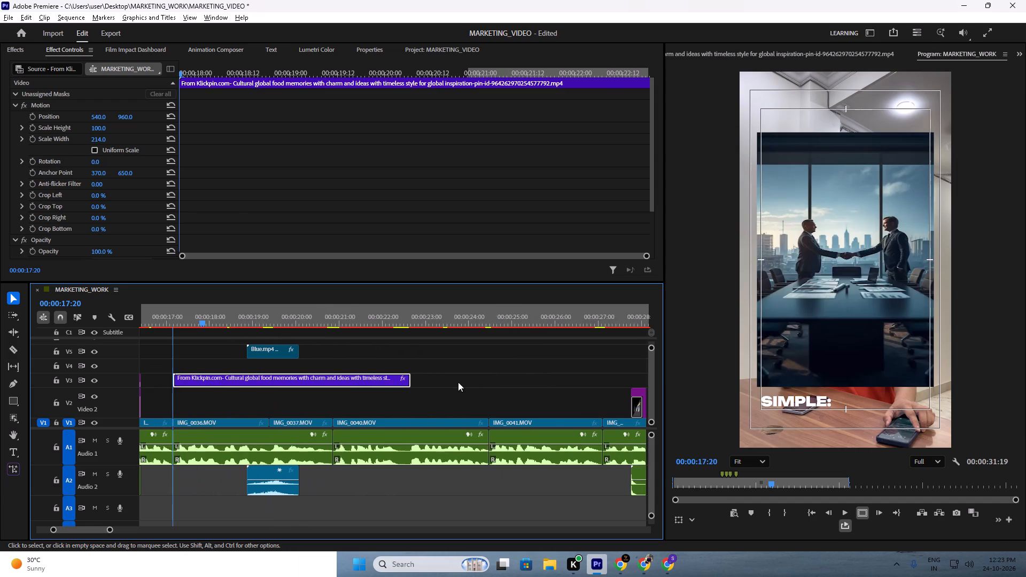
left_click_drag(418, 376, 274, 395)
Play the trimmed handshake clip through the Blue.mp4 overlay to about 00:00:20:16 to check the transition.
key("space")
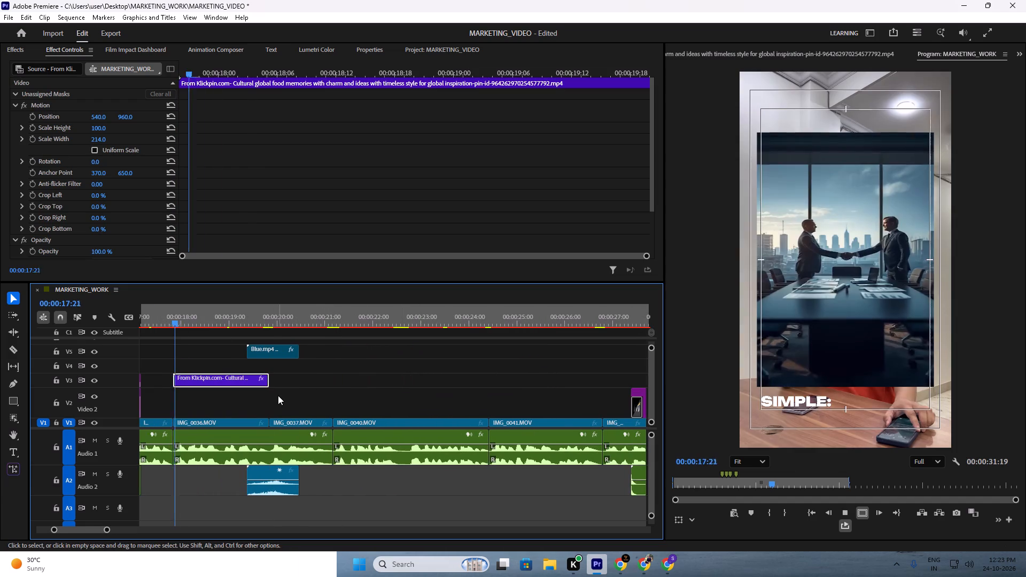
scroll(278, 395, "up", 6, "alt")
key("space")
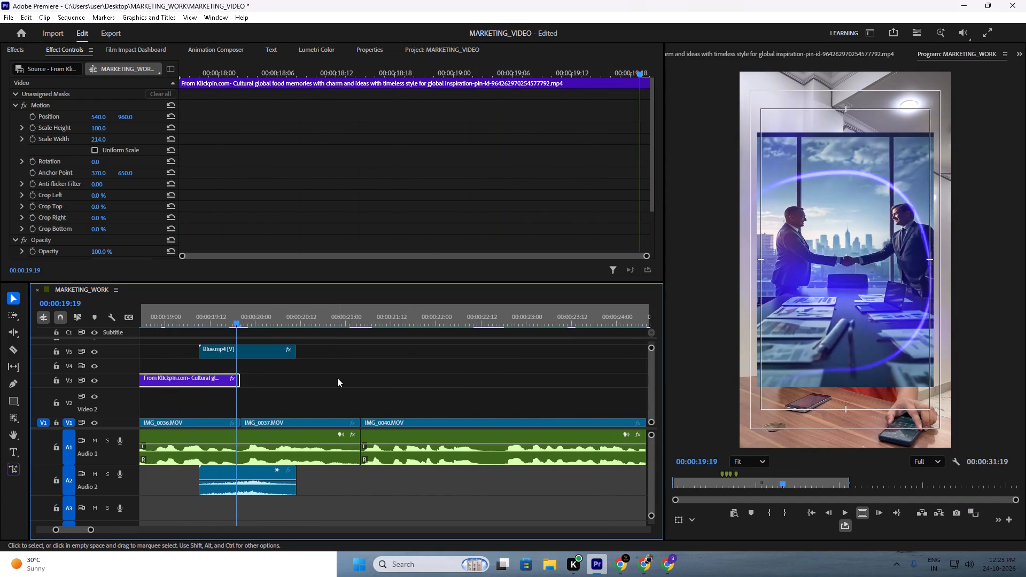
key("space")
scroll(337, 378, "up", 6)
key("space")
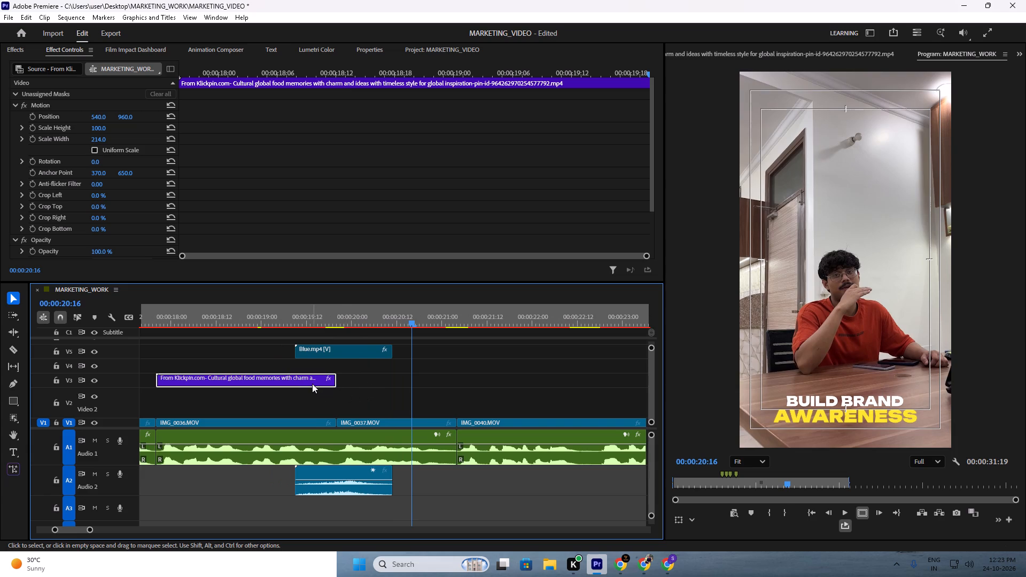
Move the handshake clip down to track V2, directly above IMG_0036.MOV, keeping its start time.
left_click_drag(312, 384, 306, 409)
scroll(309, 409, "up", 7)
With the playhead at 00:00:19:00, set the handshake clip's Scale Height to 127 and Scale Width to 224.
left_click(374, 320)
left_click(351, 394)
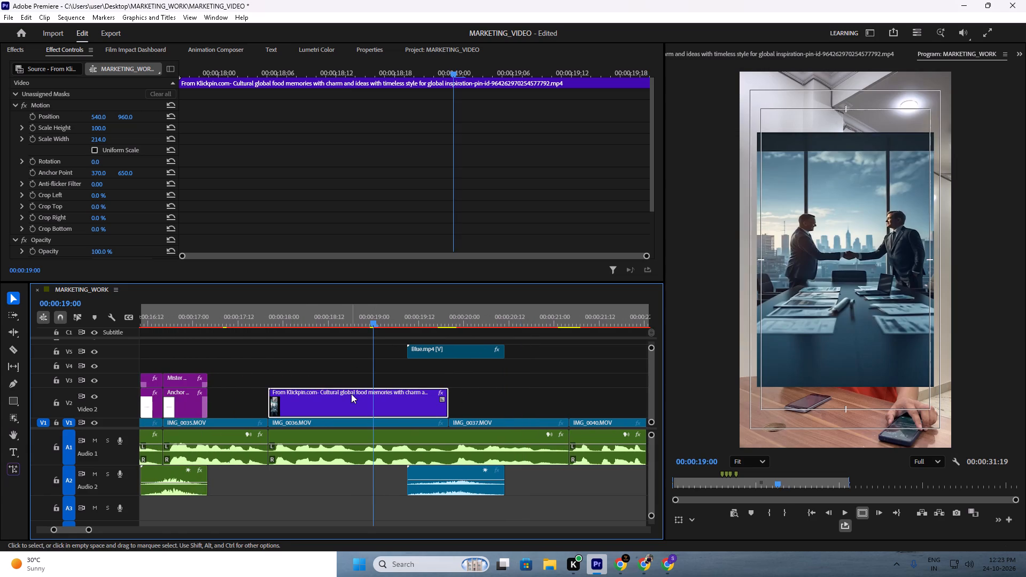
left_click_drag(92, 124, 104, 126)
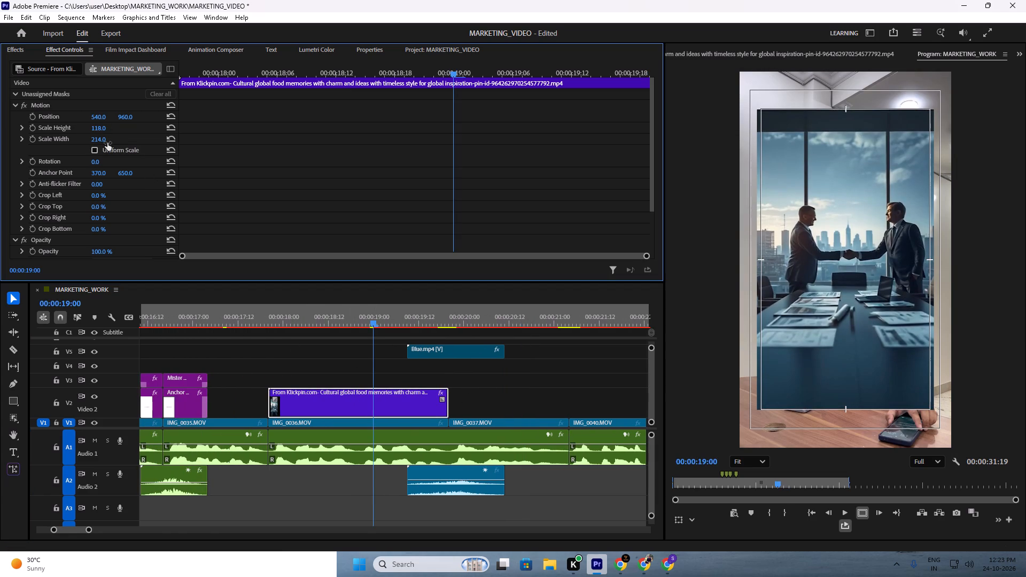
left_click_drag(107, 143, 116, 145)
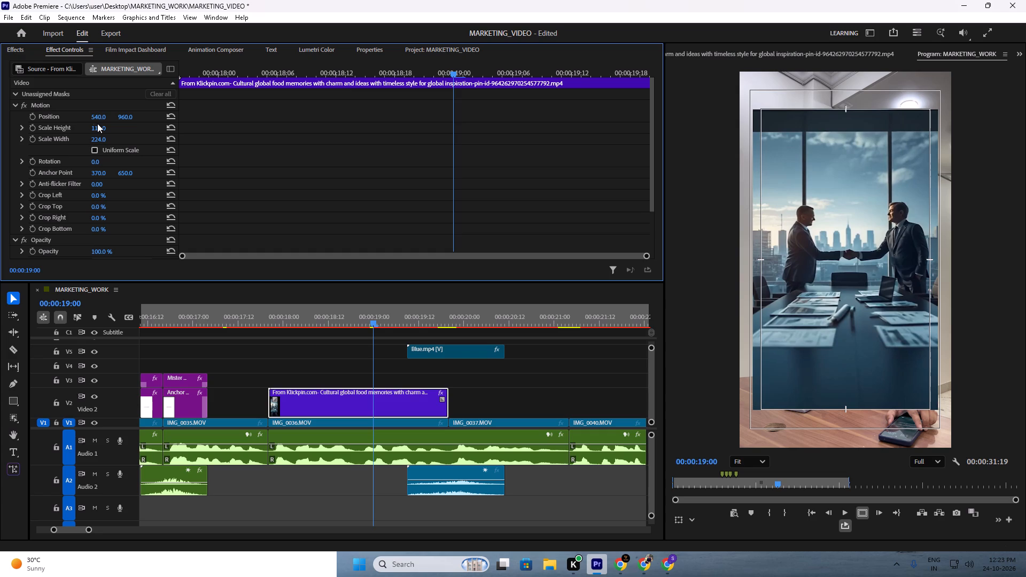
left_click_drag(97, 129, 102, 131)
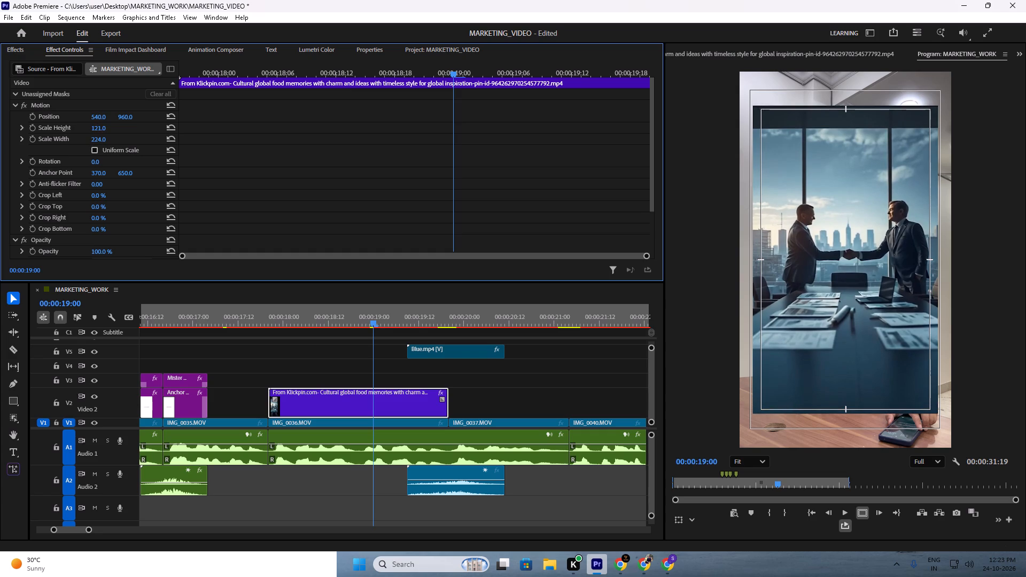
left_click_drag(102, 131, 107, 132)
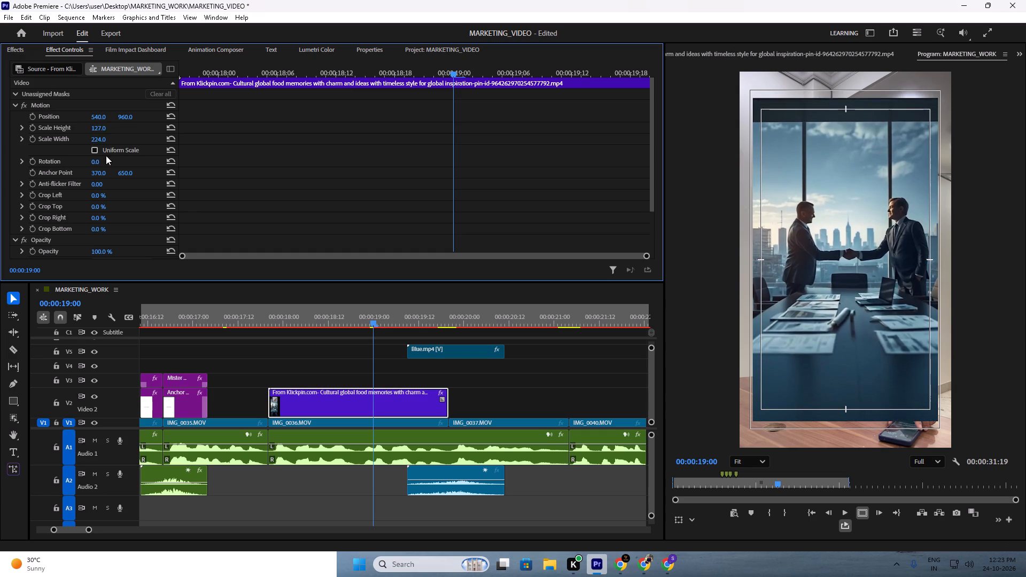
Apply Scale to Frame Size to the handshake clip and set its Scale Height to 121.
right_click(318, 399)
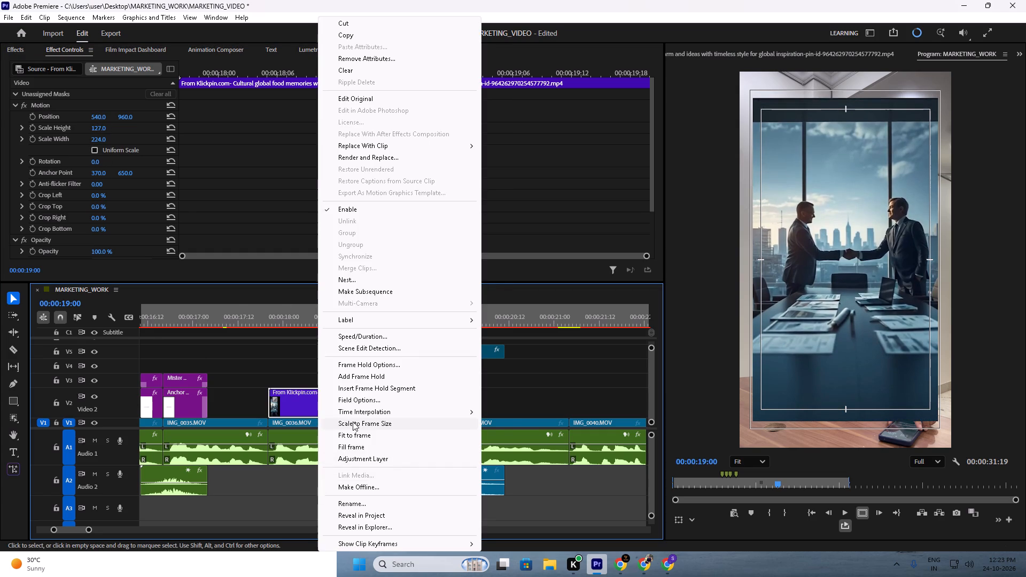
left_click(353, 422)
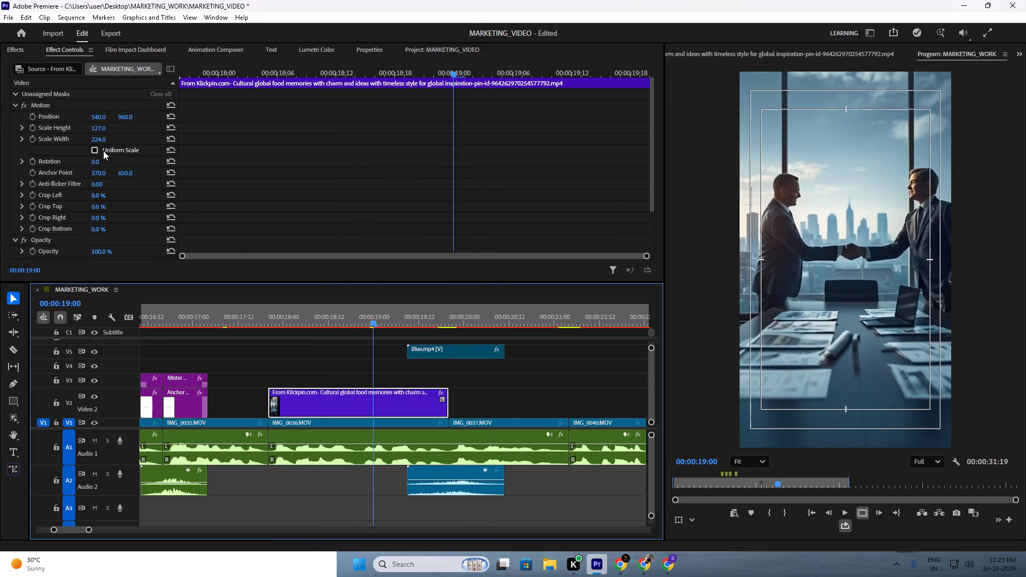
left_click(103, 130)
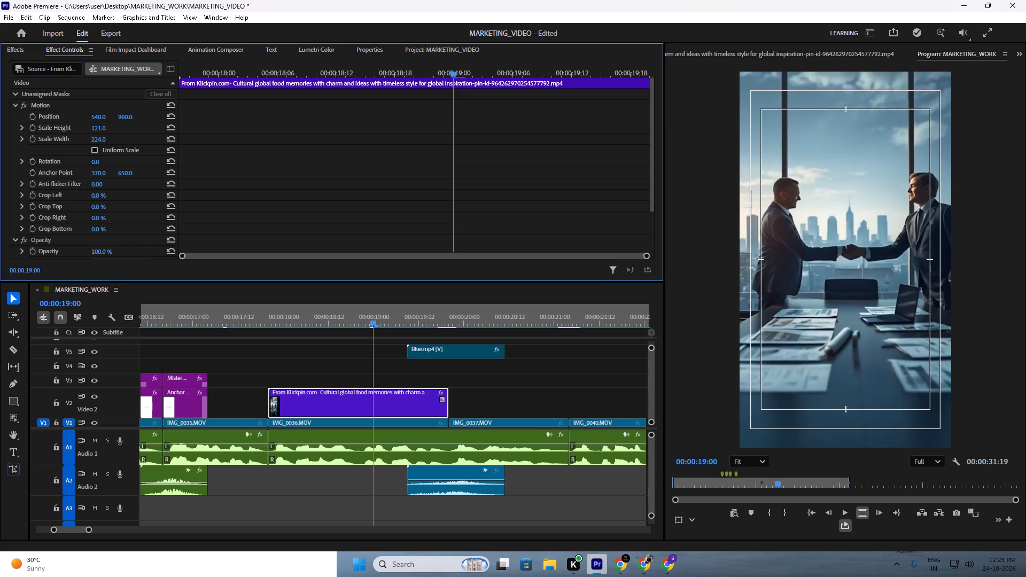
Replay the lead-in and opening of the handshake clip from about 00:00:17:18 and again from about 00:00:17:03.
left_click_drag(301, 317, 262, 325)
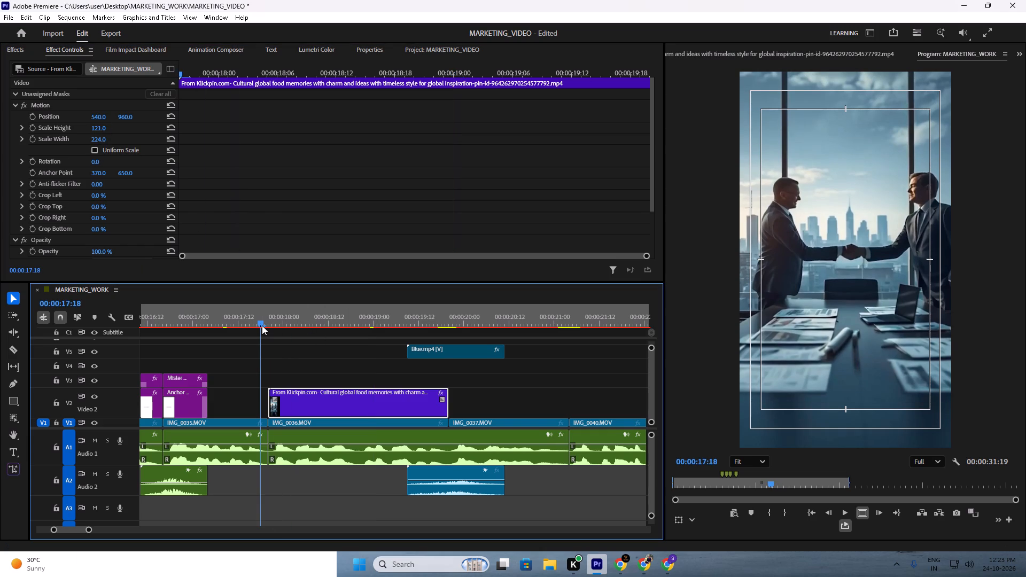
key("space")
key("space")
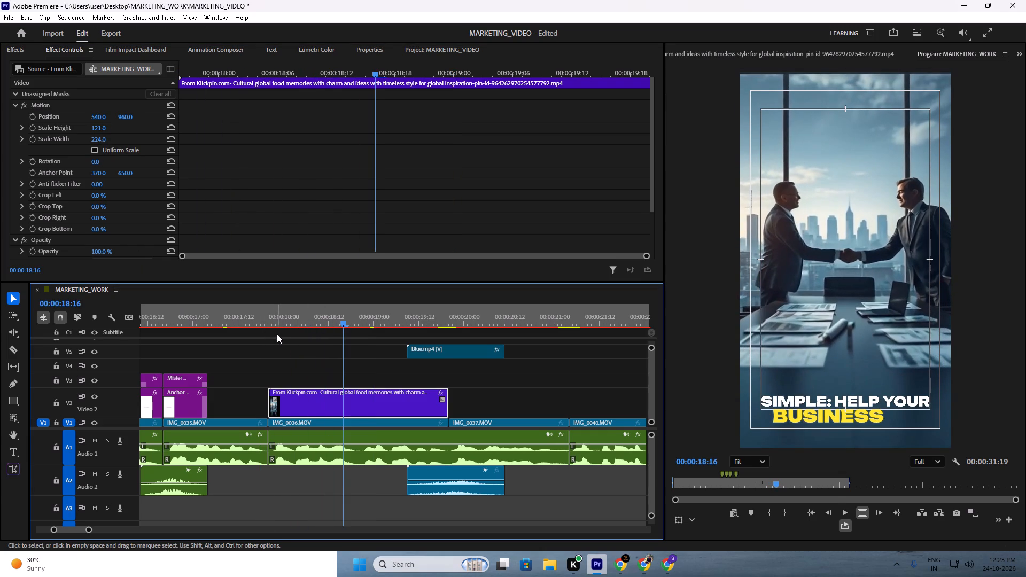
left_click_drag(280, 332, 260, 333)
left_click_drag(274, 322, 208, 341)
key("space")
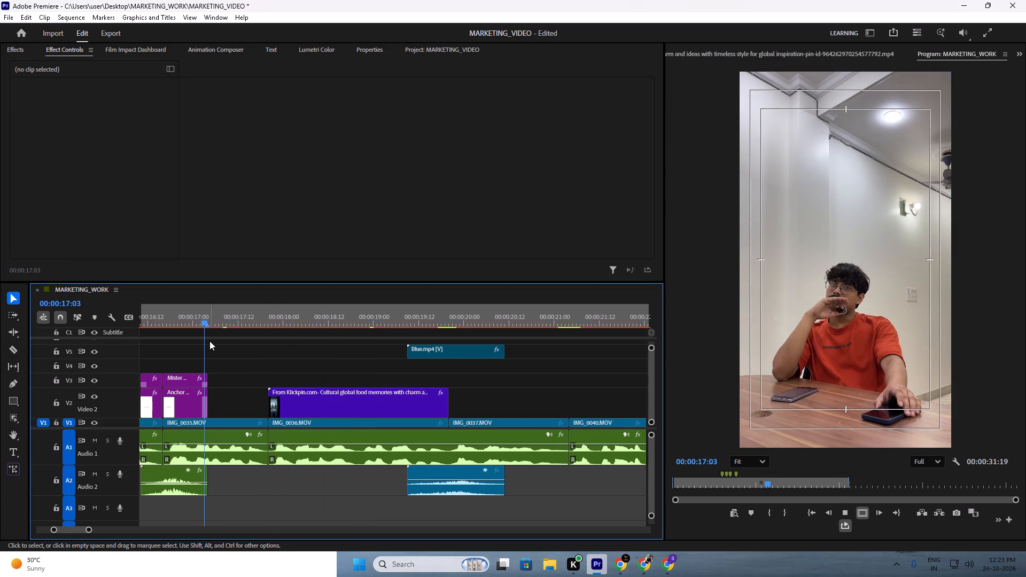
key("space")
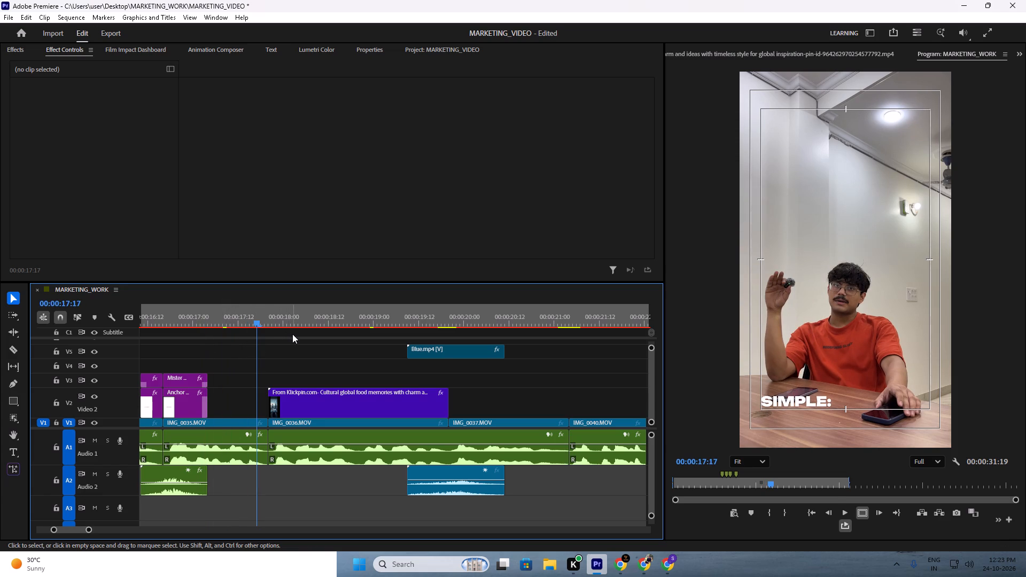
Select all clips in the sequence and save the MARKETING_VIDEO project.
key("ctrl+a")
key("ctrl+s")
key("ctrl+s")
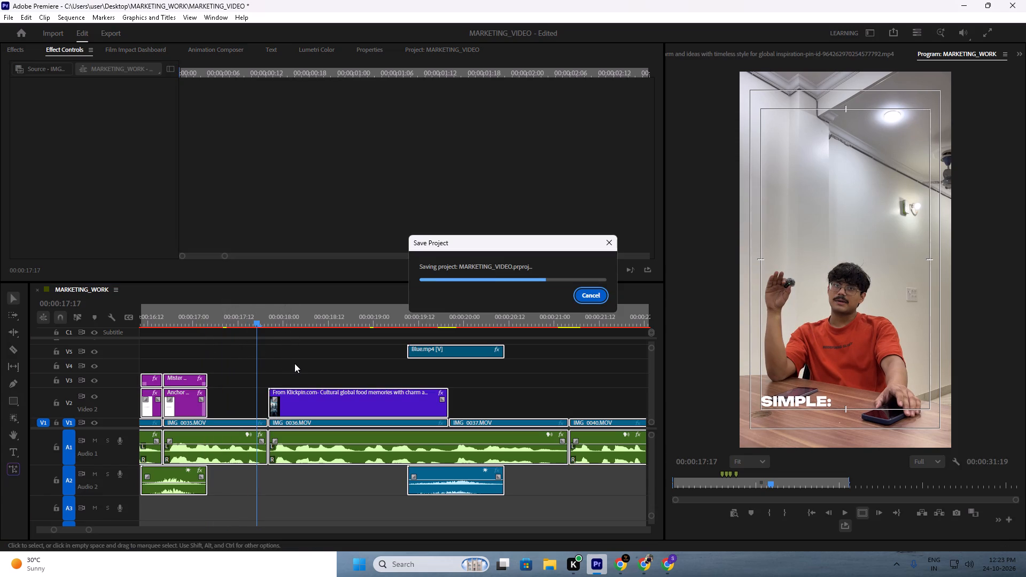
Save the MARKETING_VIDEO project again and clear the clip selection.
key("ctrl+s")
left_click(269, 341)
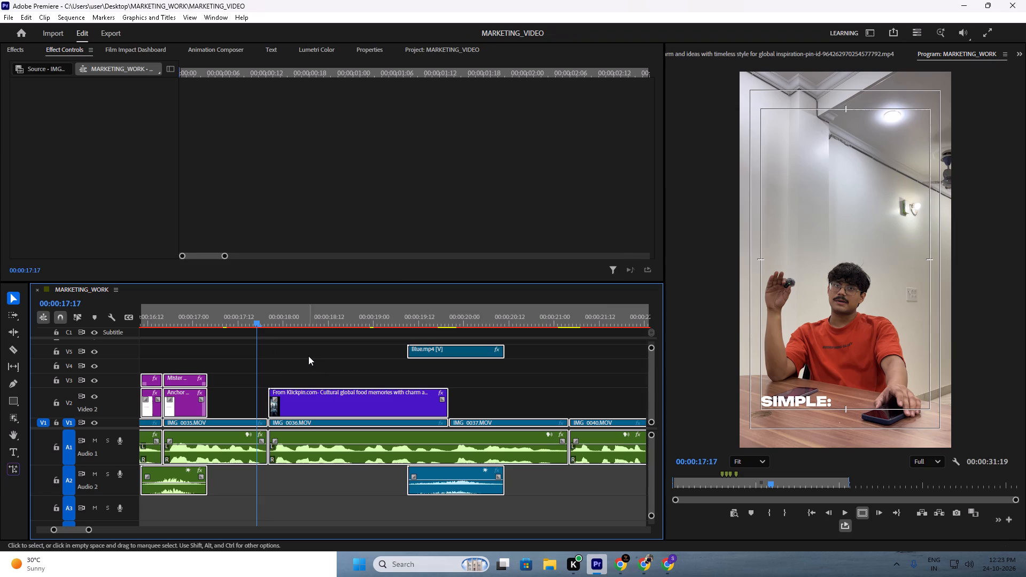
left_click(308, 356)
Play the sequence from 00:00:17:17 through the handshake clip into IMG_0040.MOV, to about 00:00:21:06.
key("space")
key("space")
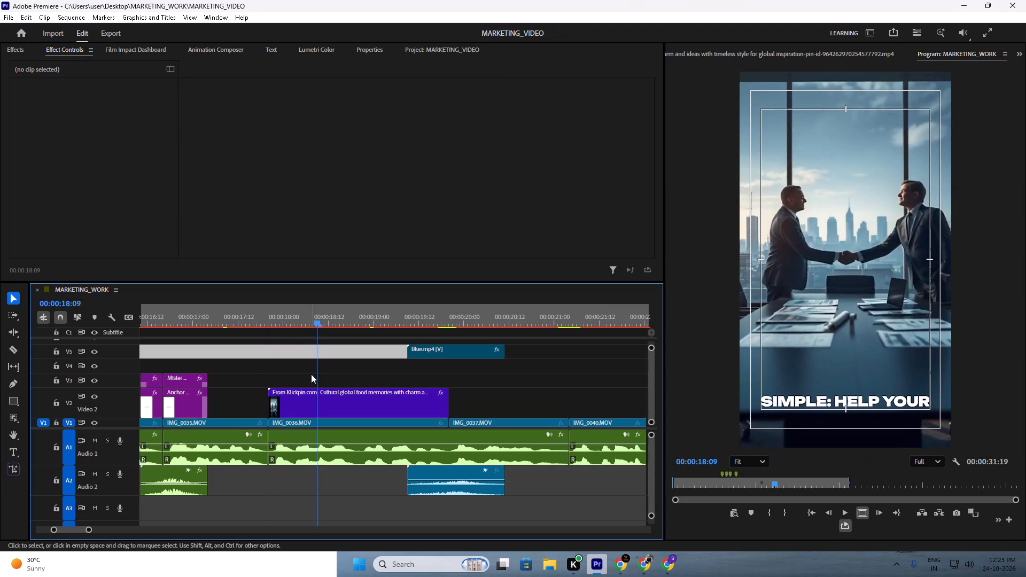
key("space")
scroll(311, 374, "down", 4)
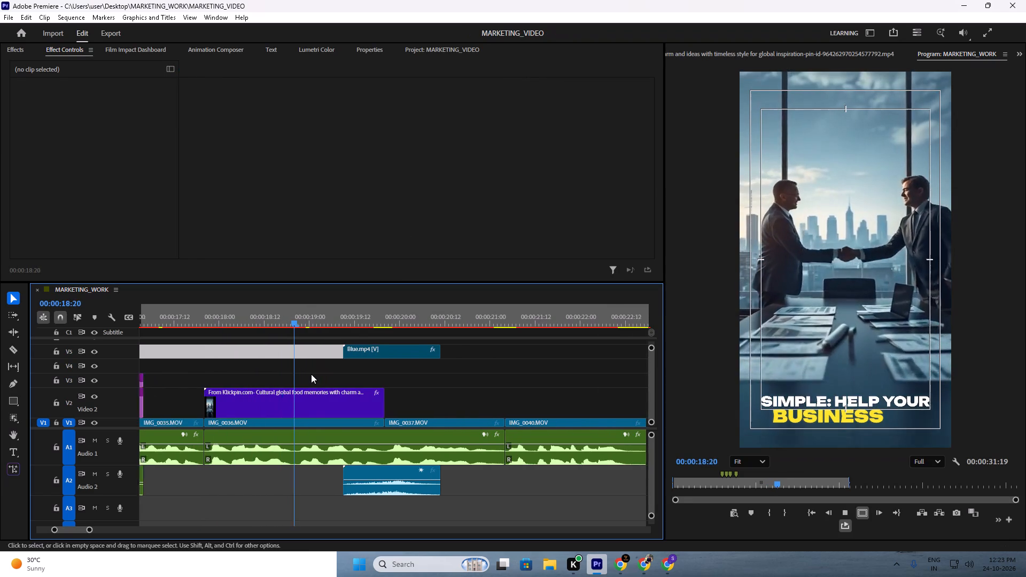
scroll(311, 374, "down", 1)
scroll(363, 359, "down", 4)
scroll(393, 383, "down", 5, "alt")
scroll(392, 397, "up", 7, "alt")
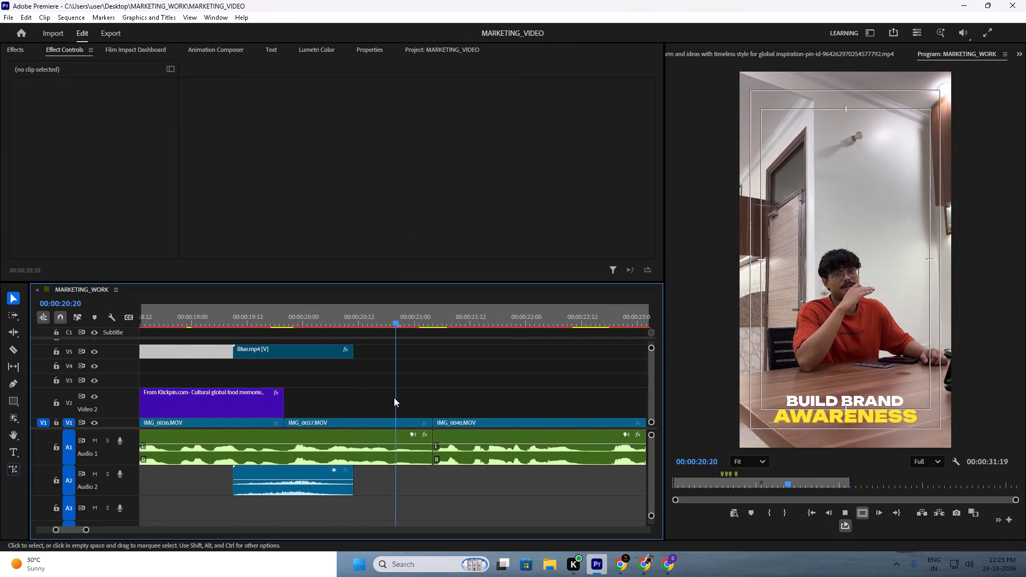
key("space")
scroll(414, 394, "down", 12, "alt")
scroll(410, 404, "up", 8)
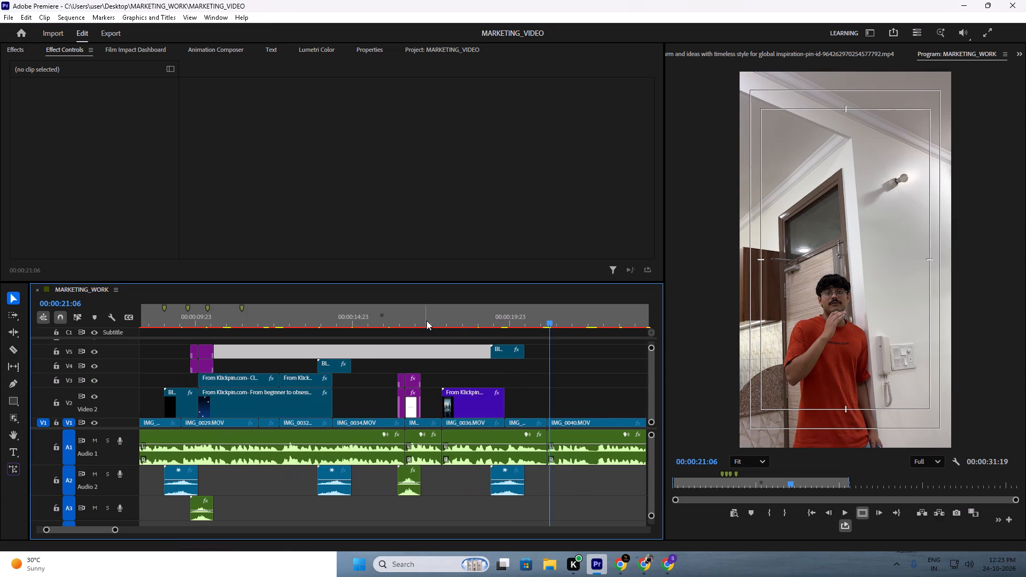
Replay the sequence from about 00:00:15:10 into the opening of the handshake clip, stopping at 00:00:18:06.
left_click_drag(426, 321, 368, 332)
key("space")
scroll(343, 349, "down", 7)
scroll(236, 384, "up", 1)
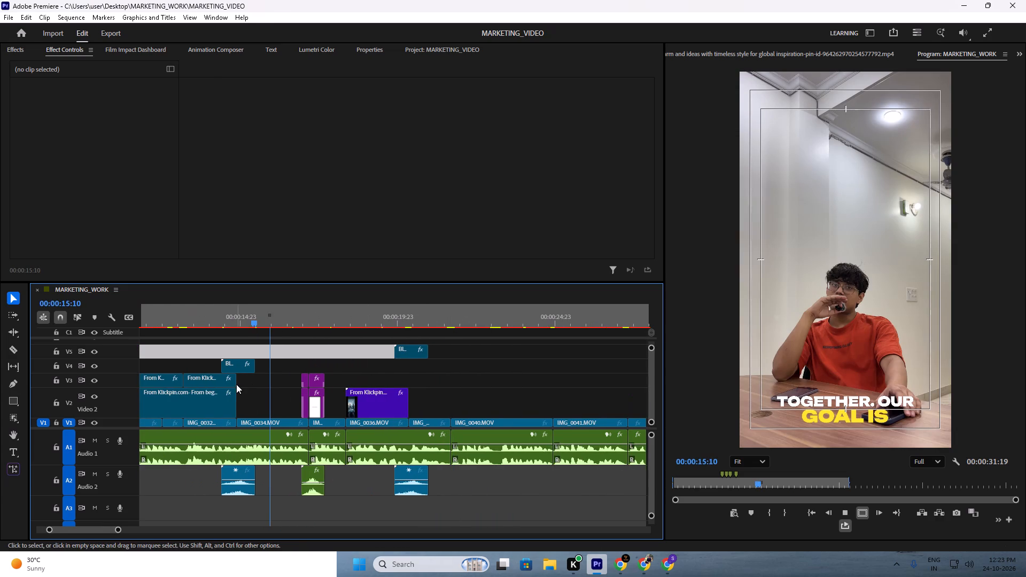
scroll(340, 393, "up", 6, "alt")
scroll(325, 376, "up", 2)
scroll(315, 381, "down", 6)
key("space")
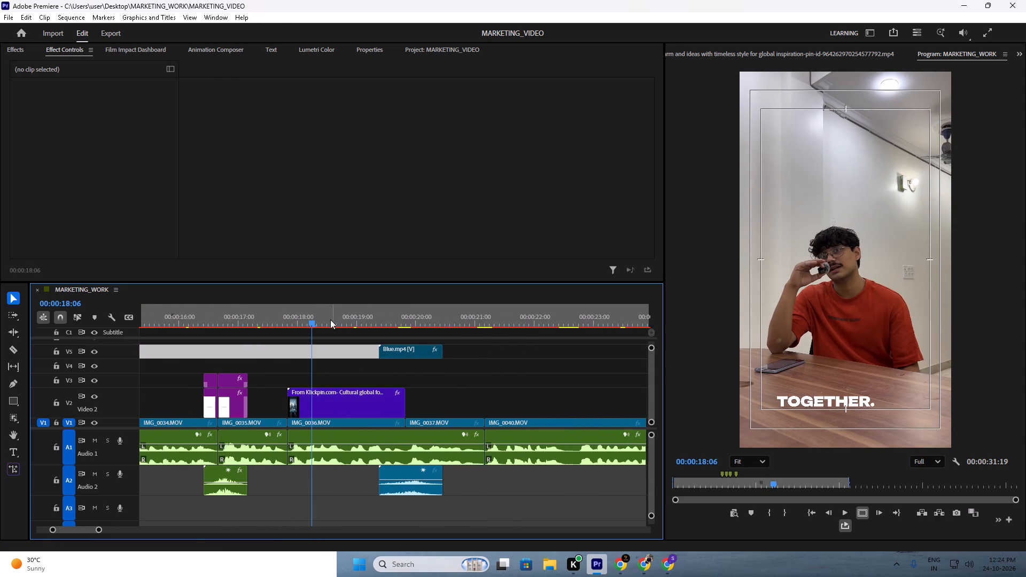
Select all clips in the sequence, save the MARKETING_VIDEO project and clear the selection.
key("ctrl+a")
key("ctrl+s")
key("ctrl+s")
key("ctrl+s")
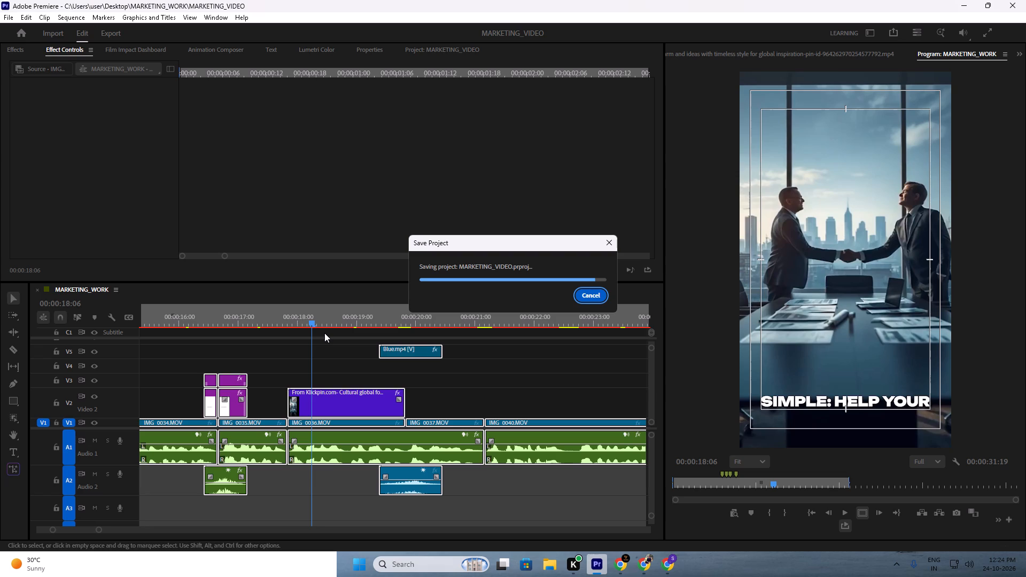
left_click(324, 333)
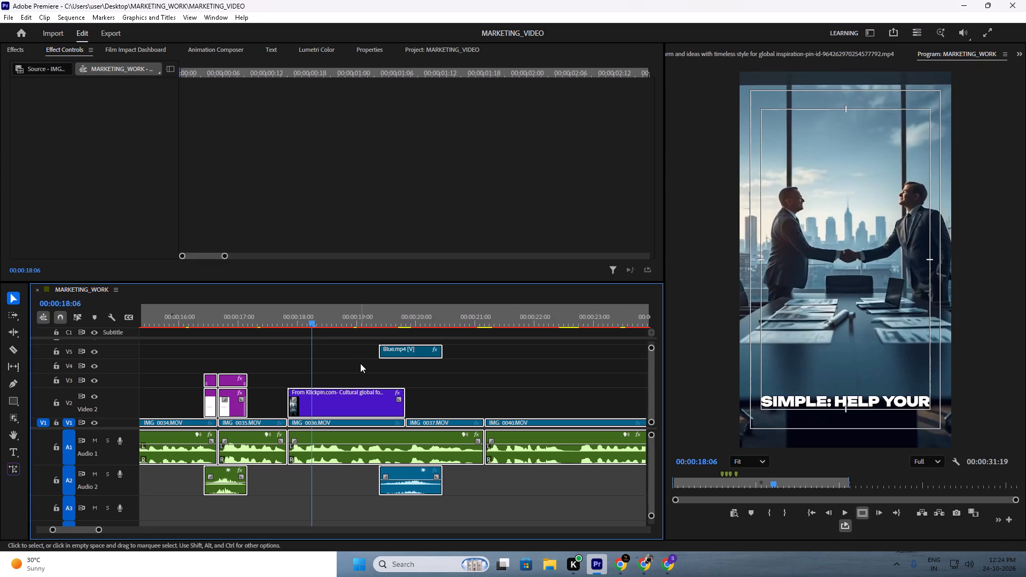
left_click(360, 363)
Replay the sequence from about 00:00:09:13 to the start of the handshake clip, around 00:00:18:00.
scroll(360, 363, "down", 6, "alt")
scroll(360, 363, "up", 5)
scroll(360, 363, "down", 5, "alt")
scroll(360, 363, "up", 5)
left_click_drag(378, 312, 328, 332)
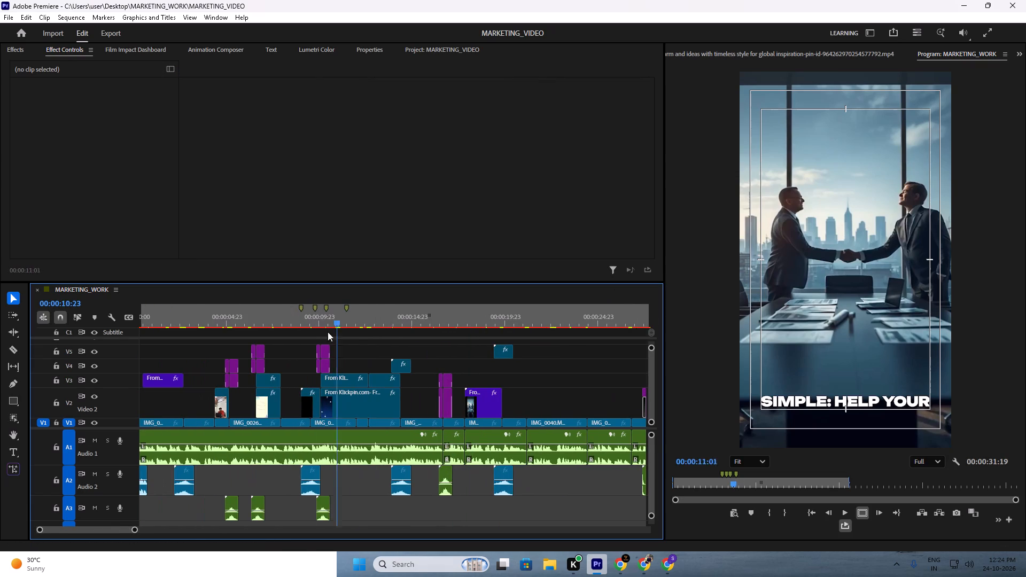
left_click_drag(328, 332, 313, 338)
key("space")
left_click(342, 342)
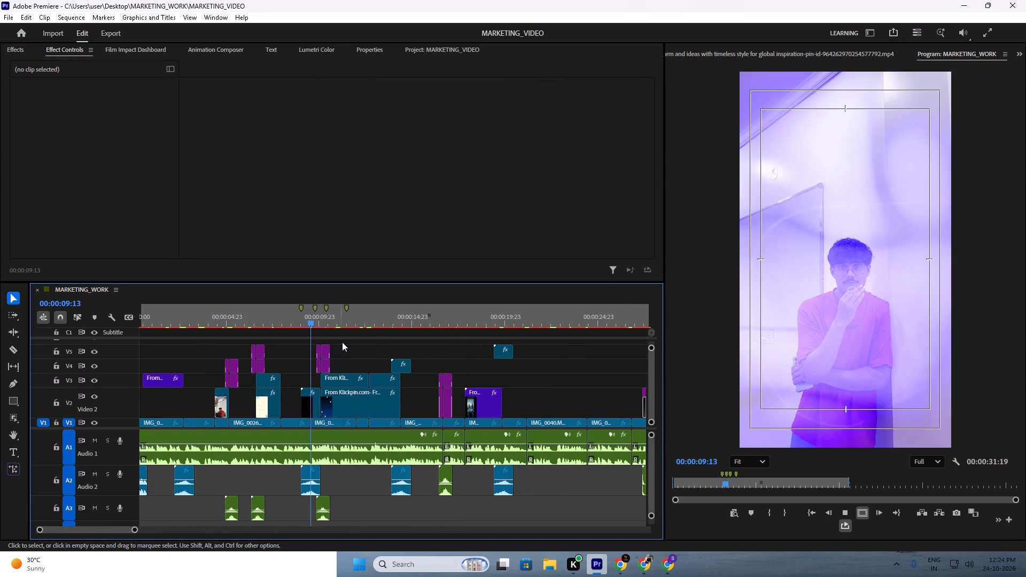
scroll(342, 342, "down", 3)
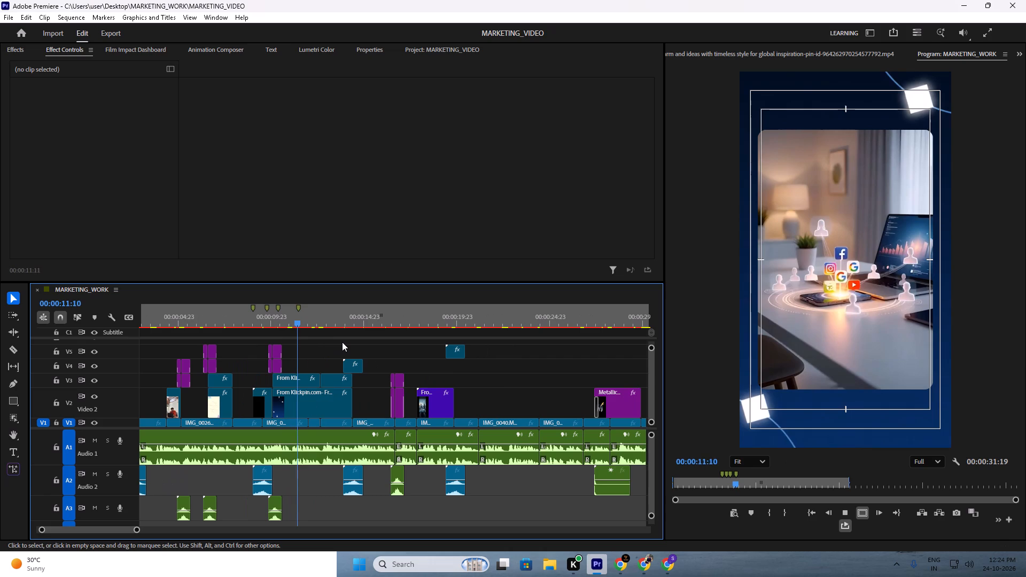
key("space")
key("space")
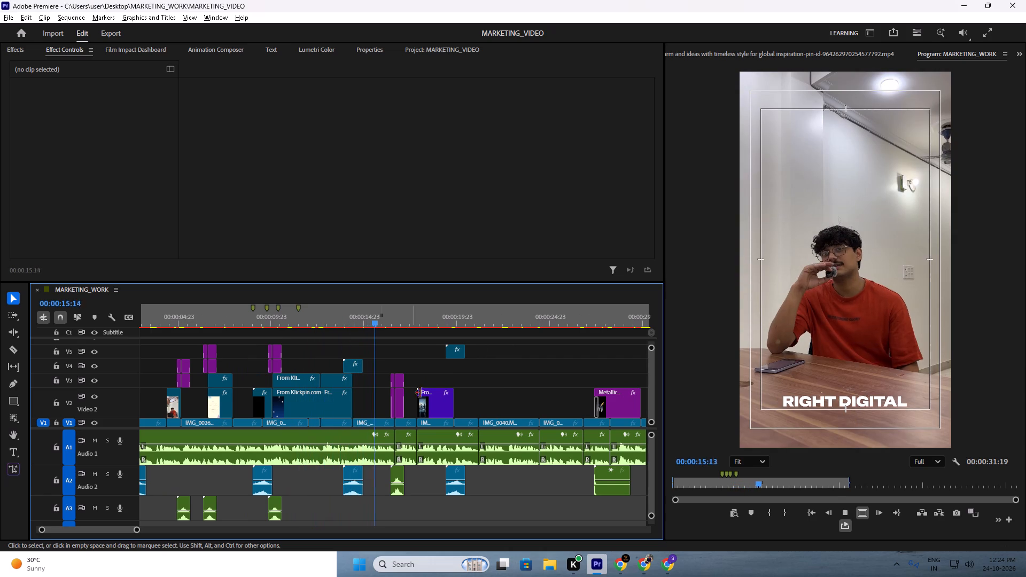
scroll(421, 393, "up", 10, "alt")
key("space")
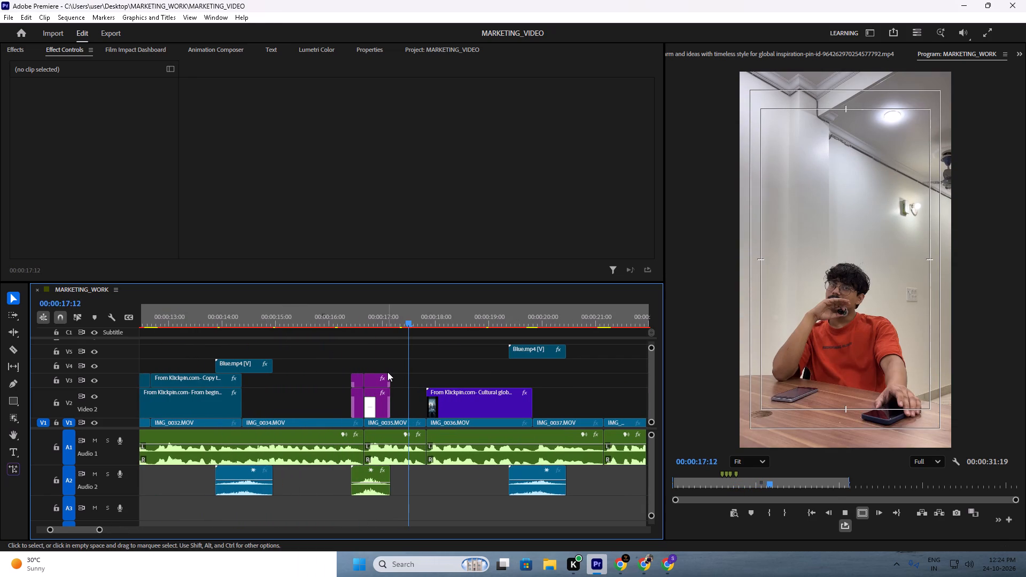
key("space")
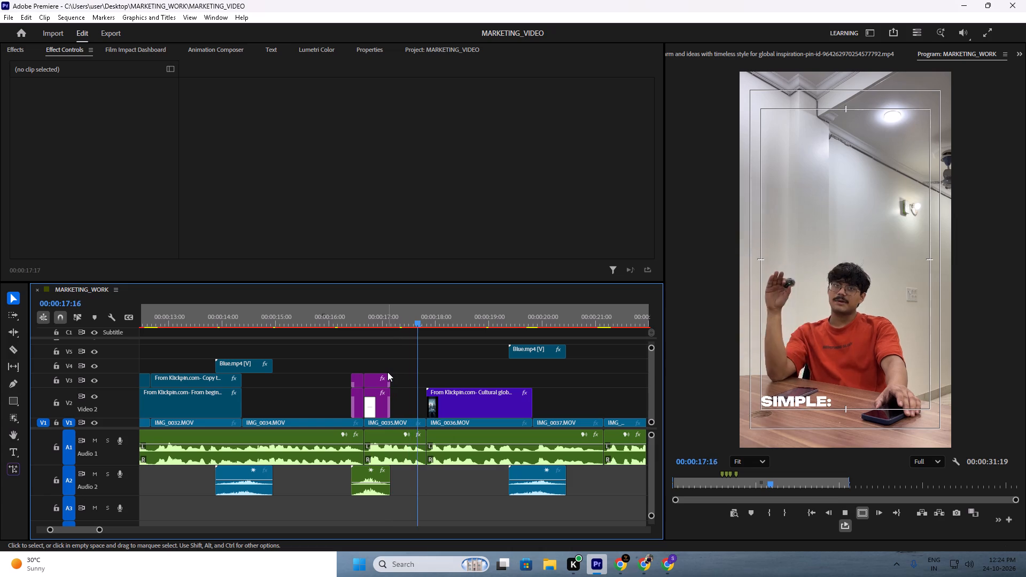
key("space")
key("space")
scroll(387, 372, "down", 3)
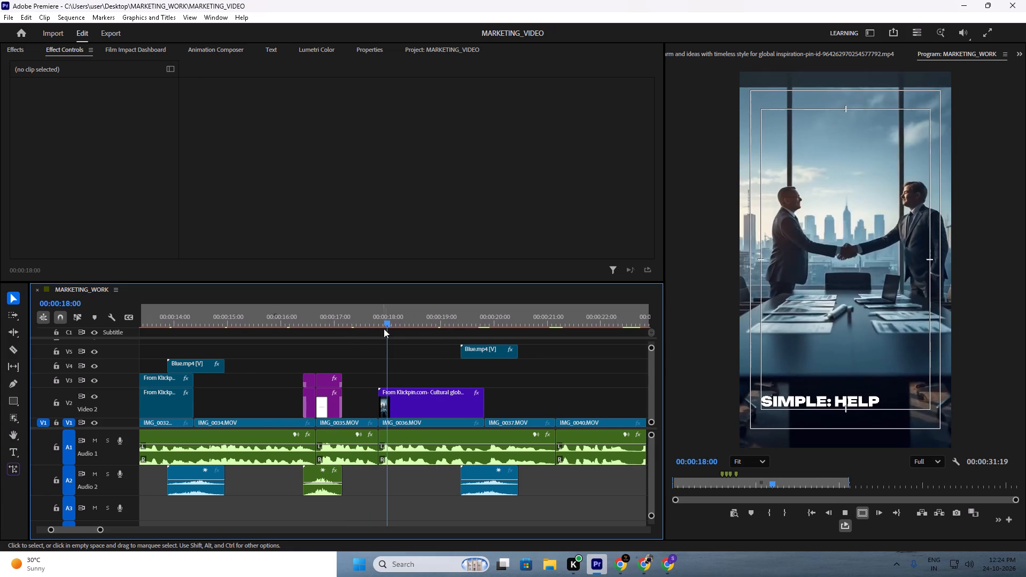
key("space")
Park the playhead on the handshake clip's first frame at 00:00:17:20 and look over the surrounding cuts and overlay clips.
left_click_drag(385, 318, 380, 322)
scroll(373, 355, "up", 3, "alt")
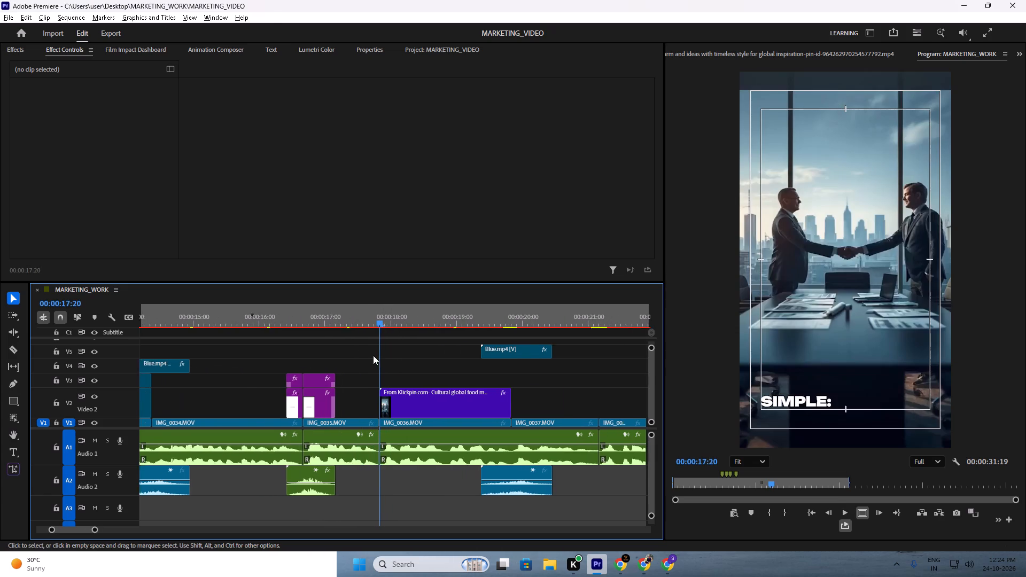
scroll(373, 355, "up", 17, "alt")
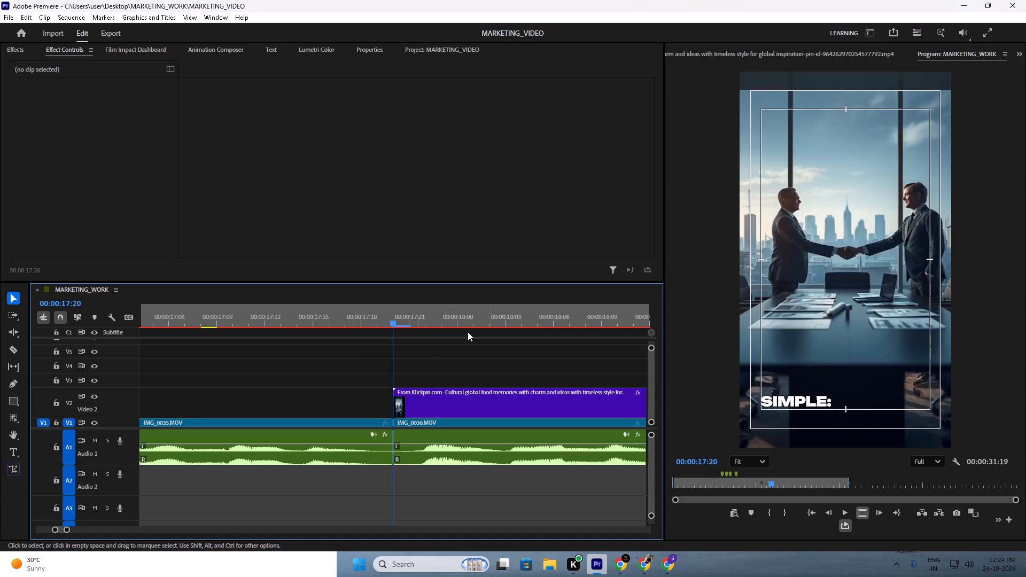
scroll(428, 358, "down", 20, "alt")
scroll(428, 358, "down", 8, "alt")
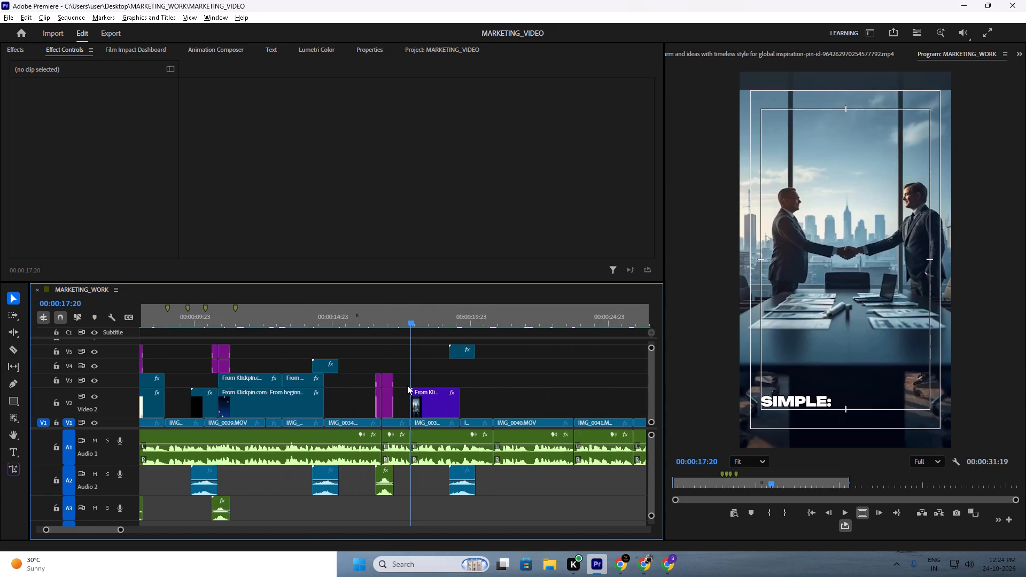
scroll(407, 385, "down", 4, "alt")
scroll(229, 422, "up", 6, "alt")
scroll(192, 416, "down", 6, "alt")
scroll(191, 416, "up", 5)
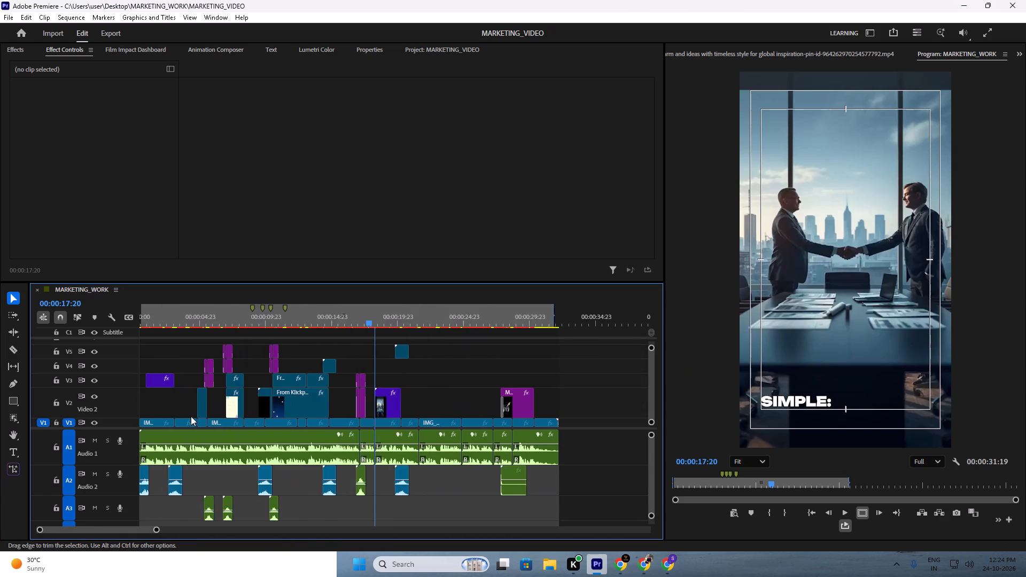
scroll(191, 416, "down", 6, "alt")
scroll(191, 416, "up", 4, "alt")
scroll(191, 416, "up", 7)
scroll(205, 403, "up", 5, "alt")
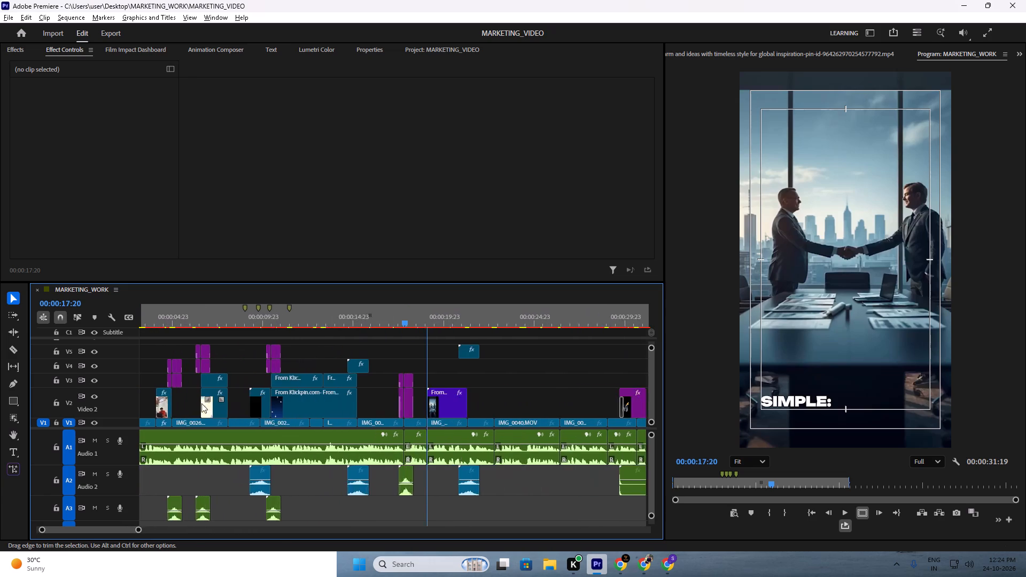
scroll(201, 403, "up", 15, "alt")
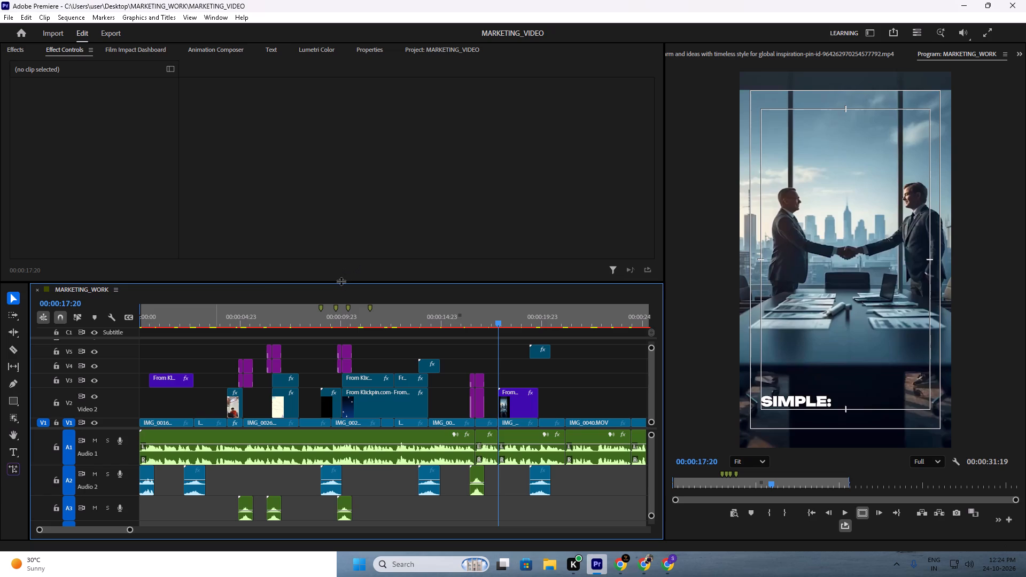
Enlarge the timeline, move the opening overlay clip from V7 to V4, and place it with its audio on V3 around the handshake clip's start.
left_click_drag(341, 281, 341, 192)
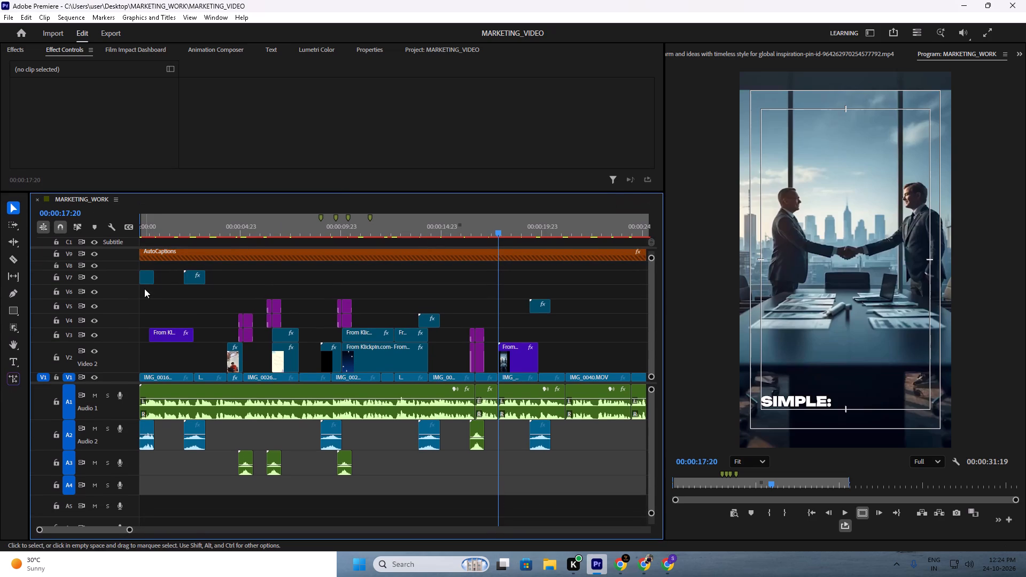
left_click_drag(147, 284, 139, 324)
left_click(153, 313)
left_click(147, 321)
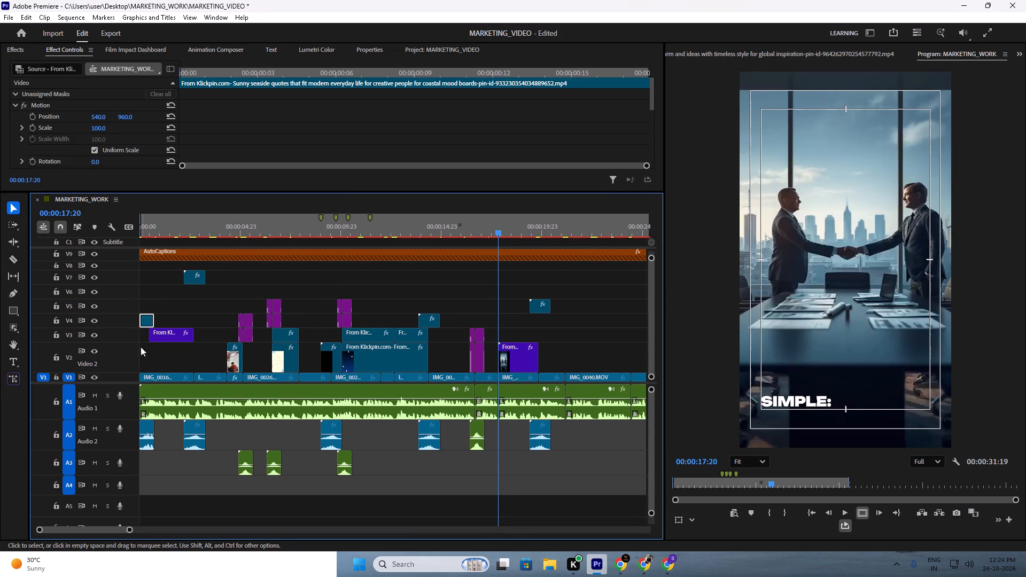
left_click(149, 430, "shift")
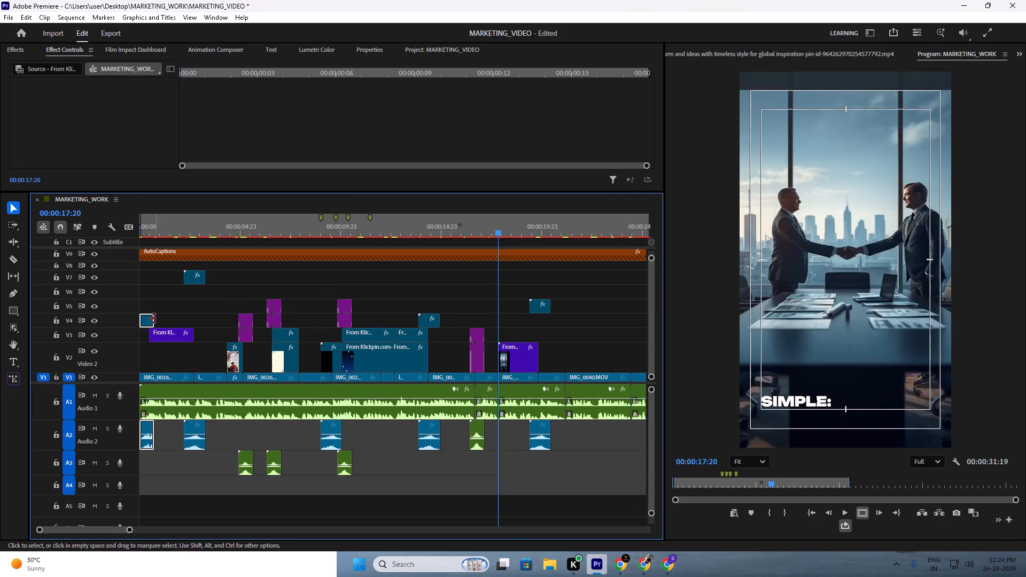
left_click_drag(146, 324, 501, 327, "alt")
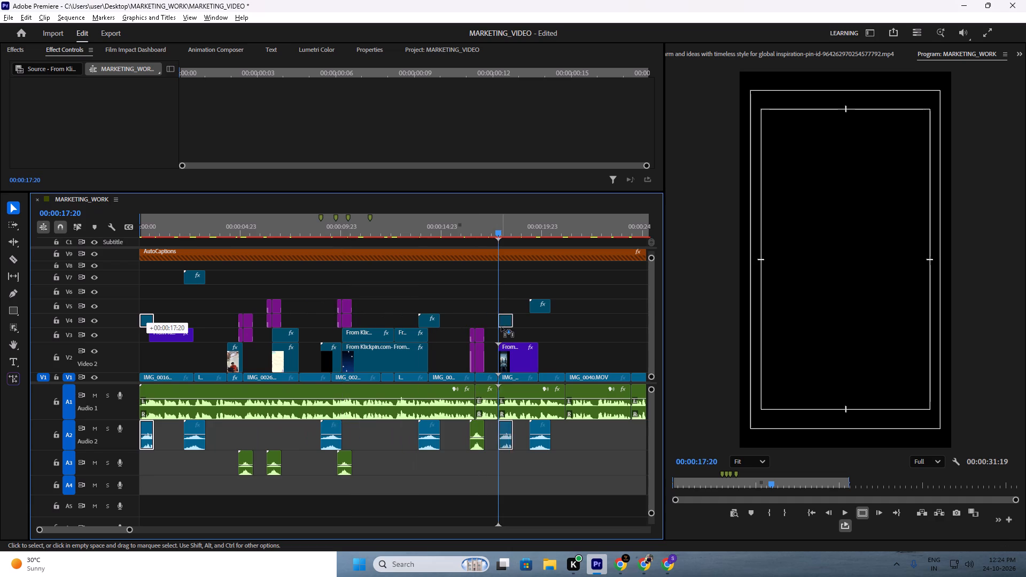
left_click_drag(501, 327, 499, 333, "alt")
Shift the V3 overlay and its A2 audio slightly later to centre them on the cut between IMG_0035.MOV and IMG_0036.MOV.
scroll(501, 335, "up", 6, "alt")
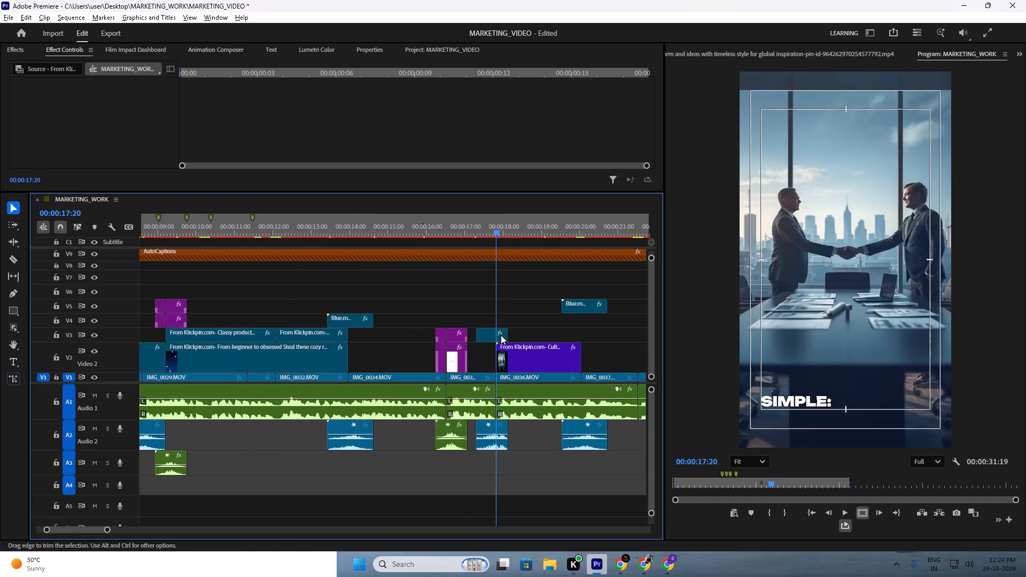
scroll(501, 335, "up", 7, "alt")
scroll(502, 337, "down", 9, "alt")
left_click(356, 338)
left_click(347, 432, "shift")
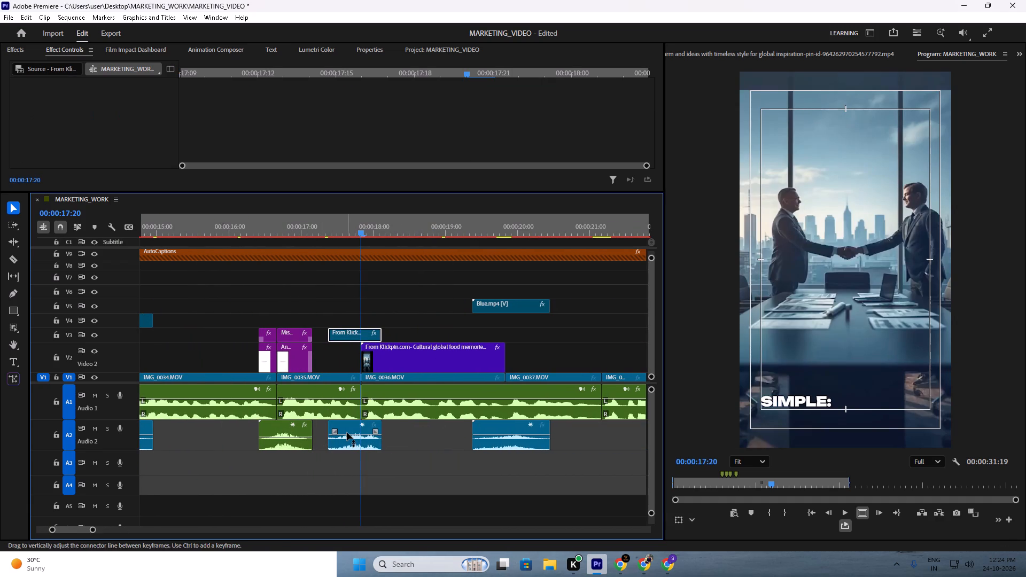
left_click_drag(357, 335, 364, 335)
Play from about 00:00:17:09 through the new overlay and handshake clip into IMG_0041.MOV to check the transition and following footage.
left_click_drag(354, 222, 328, 227)
key("space")
left_click(362, 261)
scroll(347, 303, "down", 7)
scroll(344, 323, "down", 4, "alt")
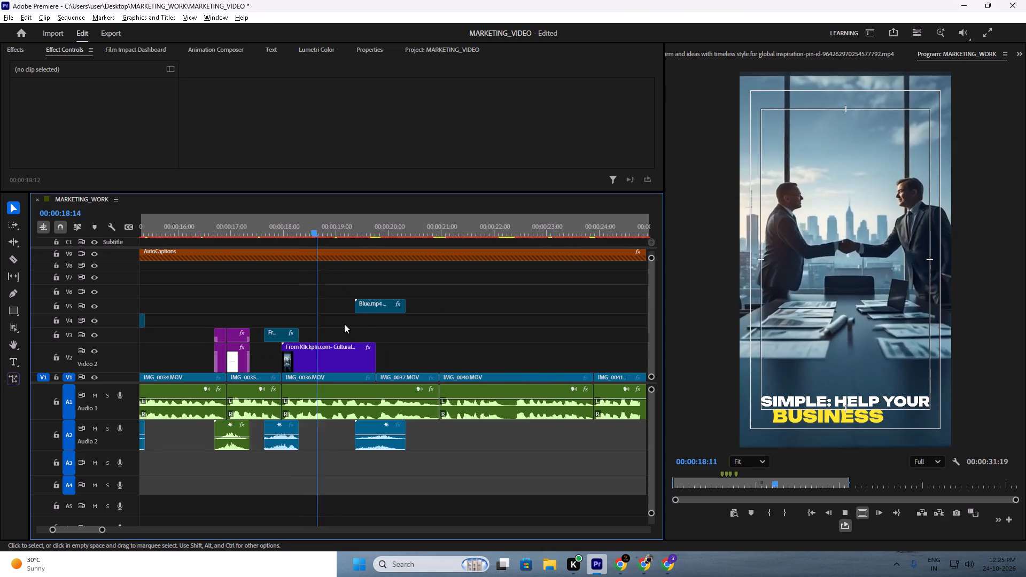
scroll(344, 324, "down", 2, "alt")
scroll(344, 324, "up", 7, "alt")
scroll(344, 324, "down", 12, "alt")
scroll(382, 324, "up", 7, "alt")
scroll(376, 325, "down", 12, "alt")
scroll(392, 331, "up", 18, "alt")
scroll(380, 330, "down", 5, "alt")
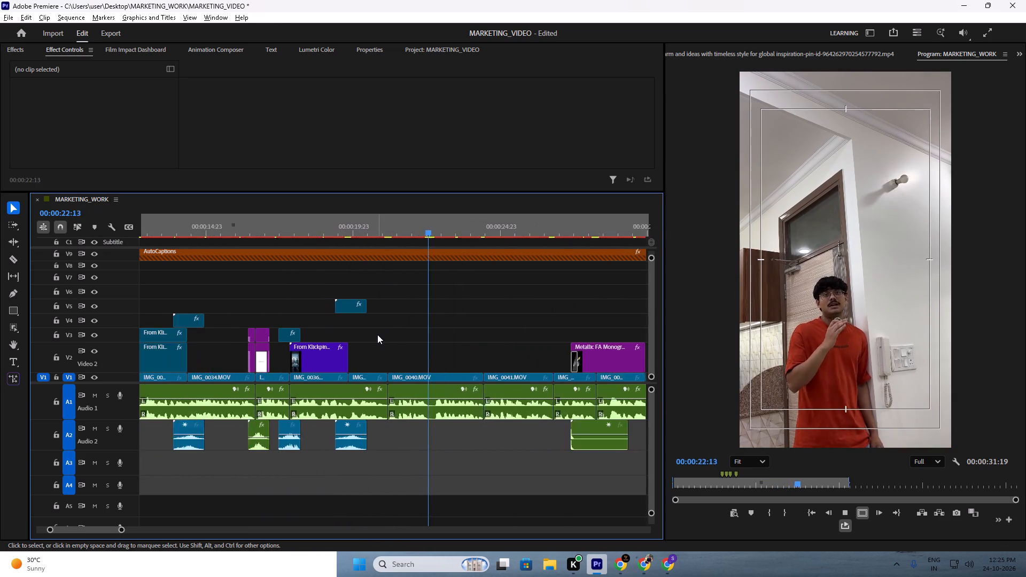
scroll(377, 334, "down", 4, "alt")
scroll(413, 342, "up", 14, "alt")
scroll(431, 332, "down", 13)
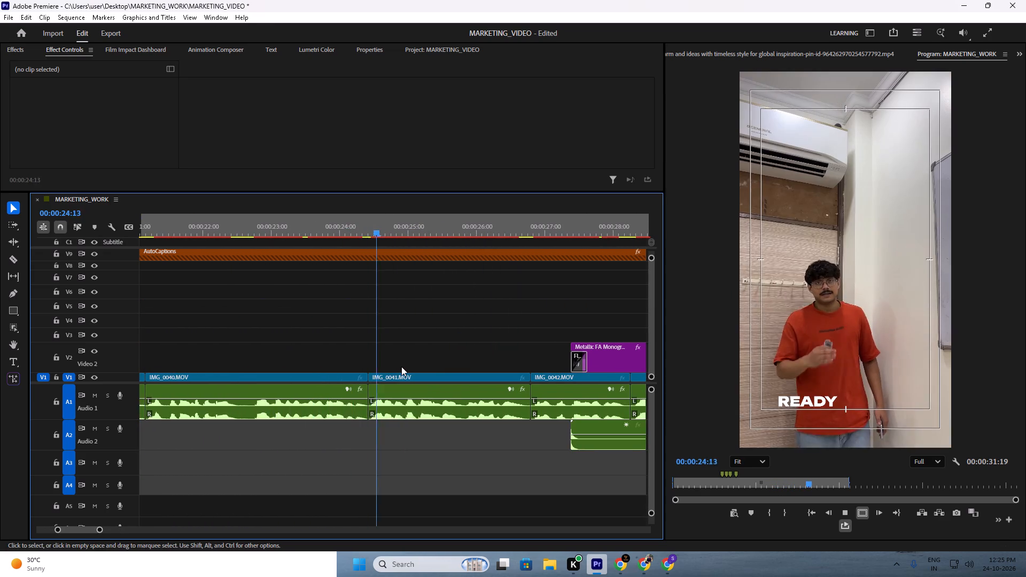
scroll(401, 367, "down", 5)
scroll(400, 370, "down", 6, "alt")
scroll(400, 372, "up", 6, "alt")
key("space")
Replay the end of IMG_0040.MOV from about 00:00:22:22, stopping at the IMG_0041.MOV cut at 00:00:24:10.
left_click_drag(263, 232, 198, 245)
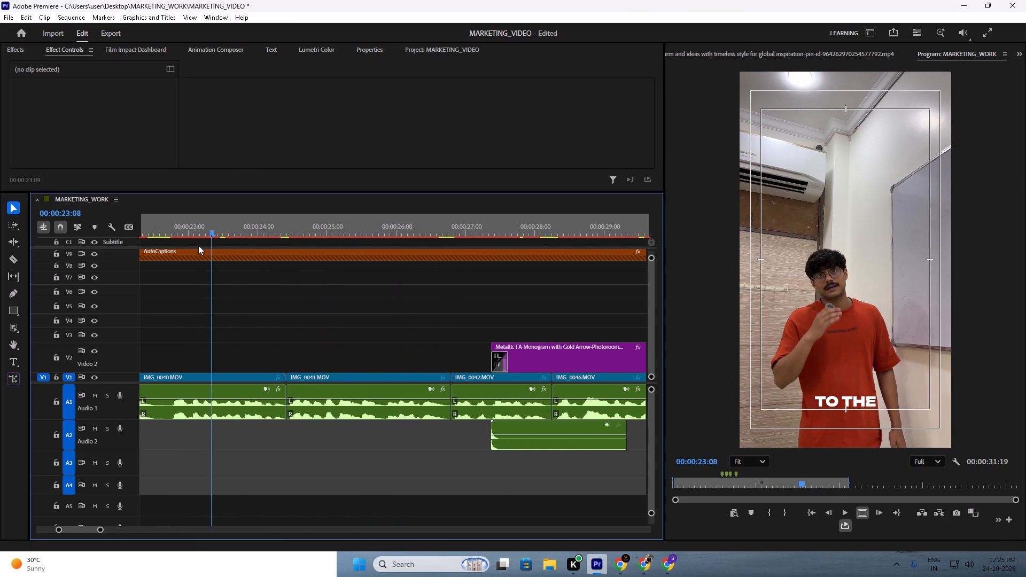
left_click_drag(198, 245, 182, 252)
key("space")
scroll(293, 329, "up", 5)
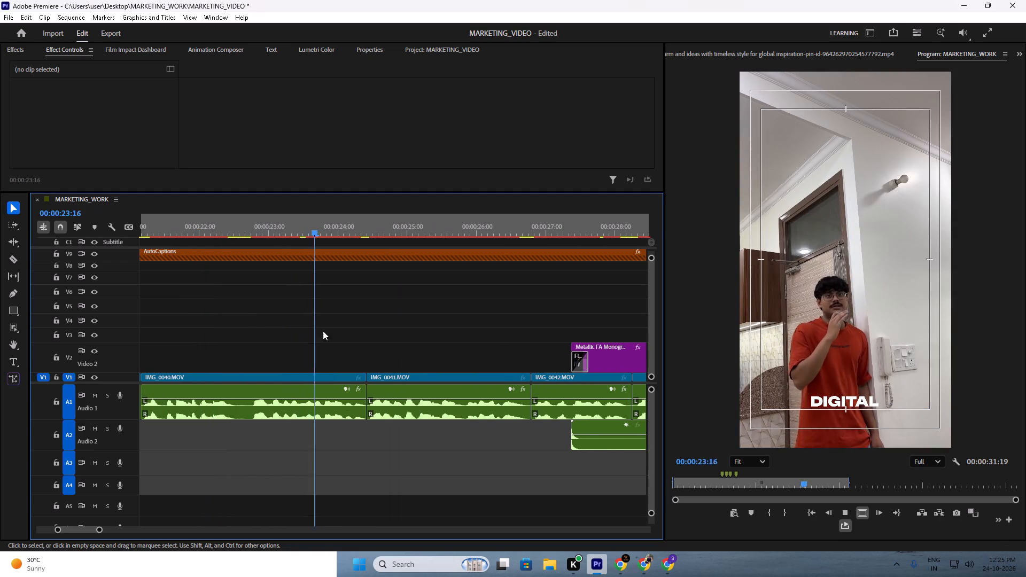
key("space")
Duplicate the transition overlay and its A2 audio from the IMG_0035/IMG_0036 cut onto the cut between IMG_0040.MOV and IMG_0041.MOV.
left_click(125, 44)
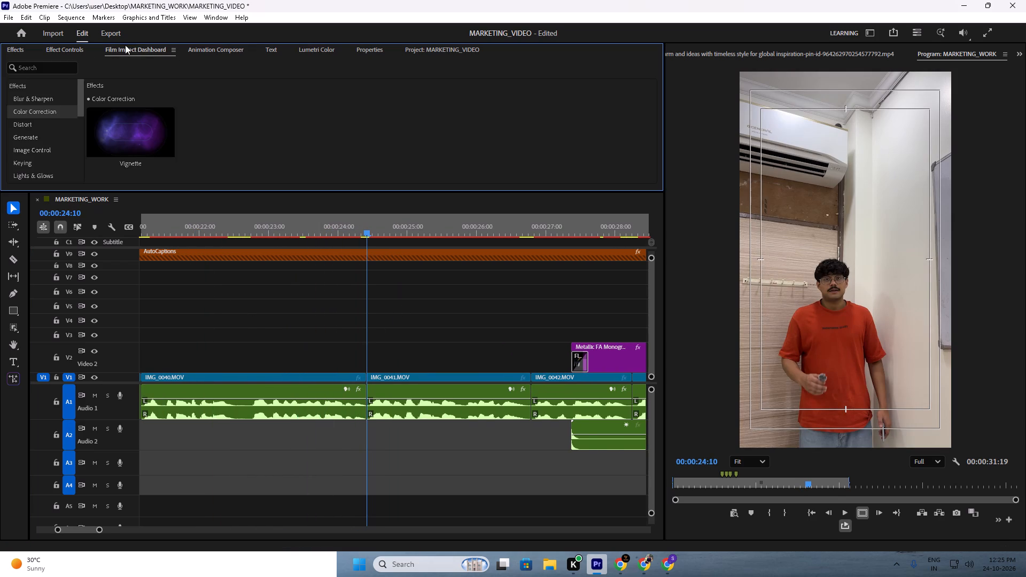
left_click(228, 51)
scroll(307, 212, "down", 14, "alt")
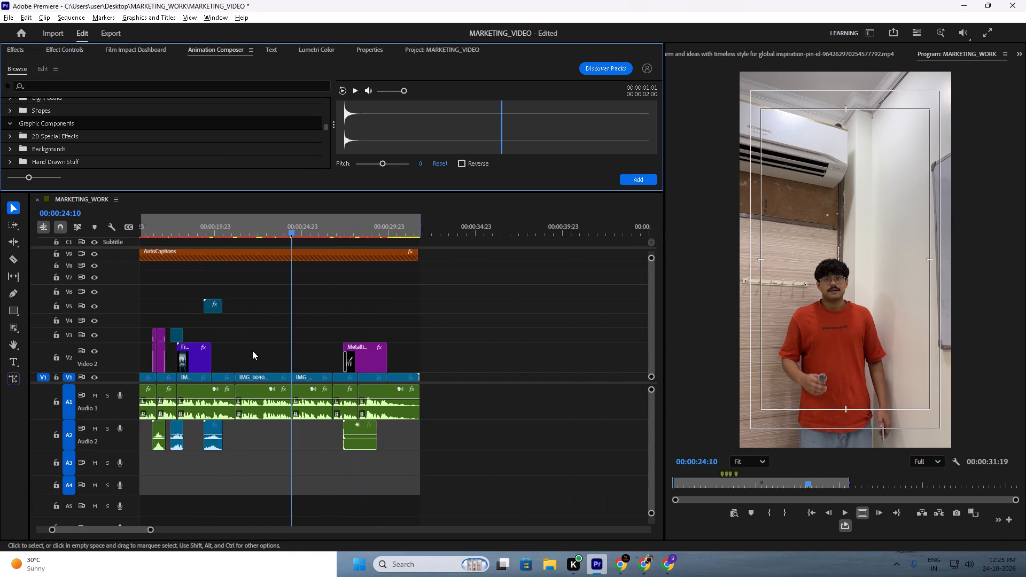
scroll(252, 350, "down", 2, "alt")
scroll(252, 352, "up", 7)
left_click_drag(272, 307, 267, 356, "shift")
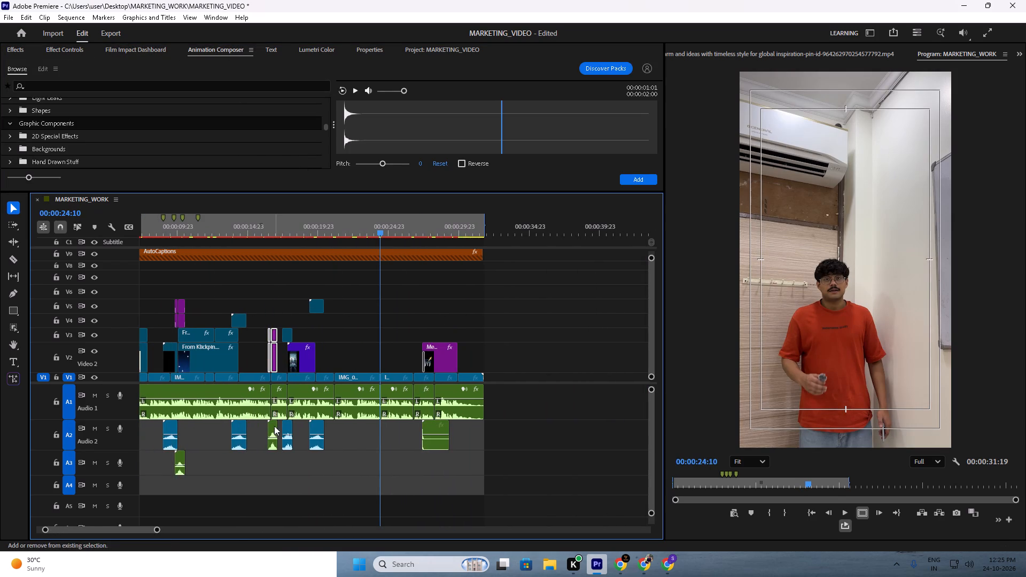
left_click(270, 426, "shift")
left_click_drag(272, 312, 266, 360, "shift")
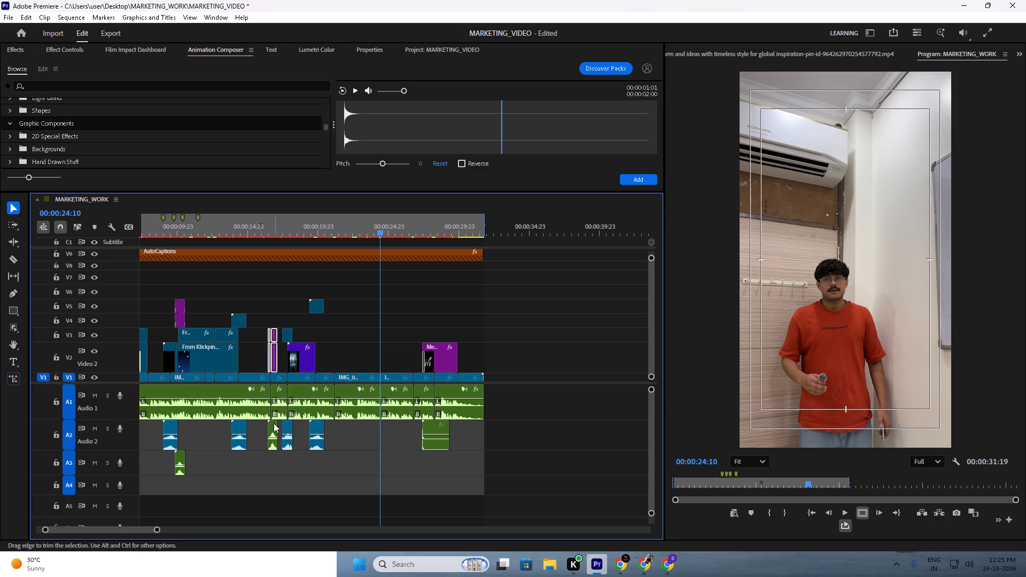
left_click(274, 431, "shift")
left_click_drag(271, 349, 267, 350, "alt")
left_click_drag(277, 353, 385, 353, "alt")
scroll(382, 353, "up", 14, "alt")
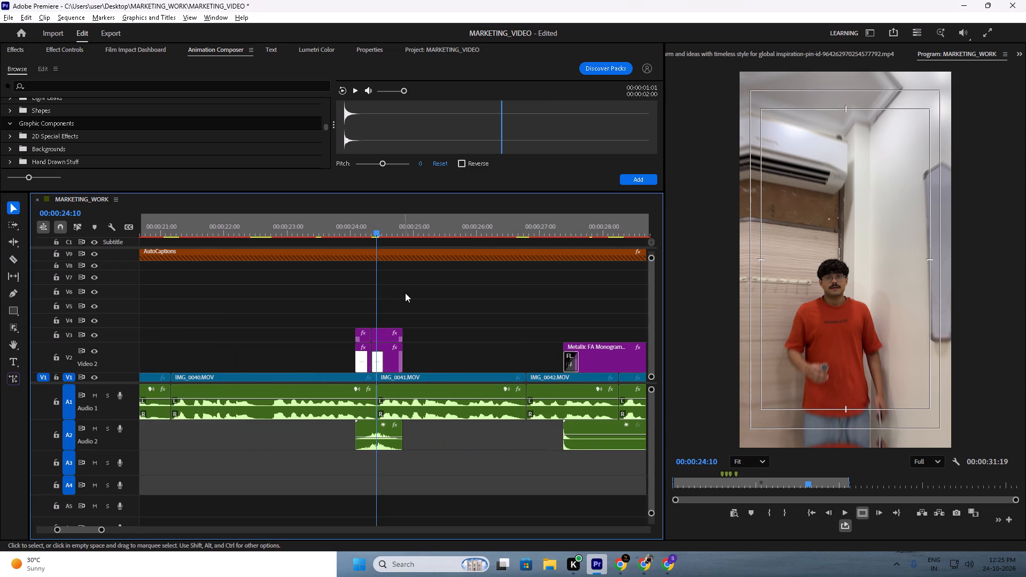
Shift the duplicated overlay and its audio about 3 frames later over the IMG_0040/IMG_0041 cut.
left_click_drag(405, 293, 339, 361, "alt")
left_click(391, 364)
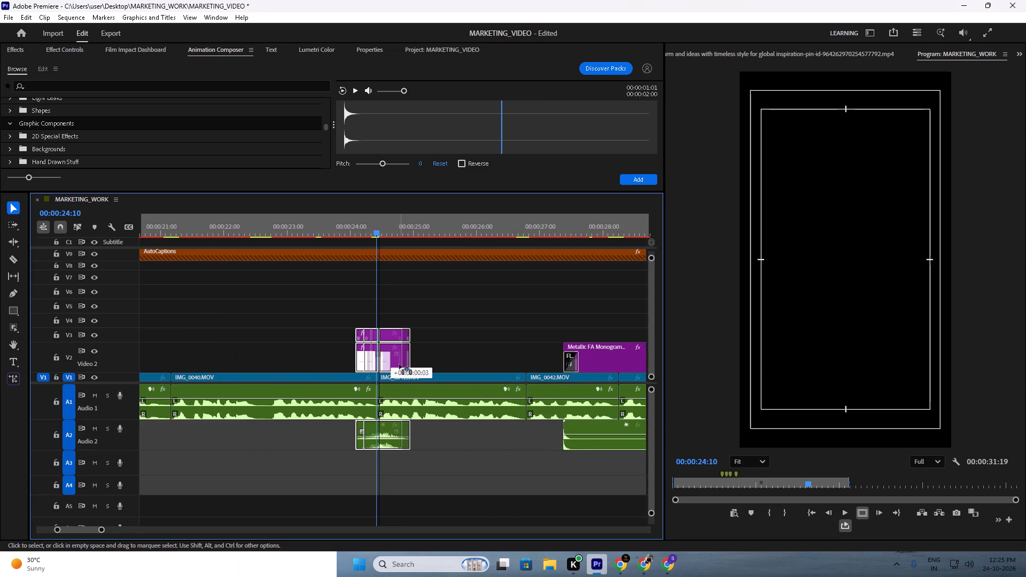
scroll(394, 364, "down", 8, "alt")
scroll(385, 364, "up", 8)
left_click(455, 310)
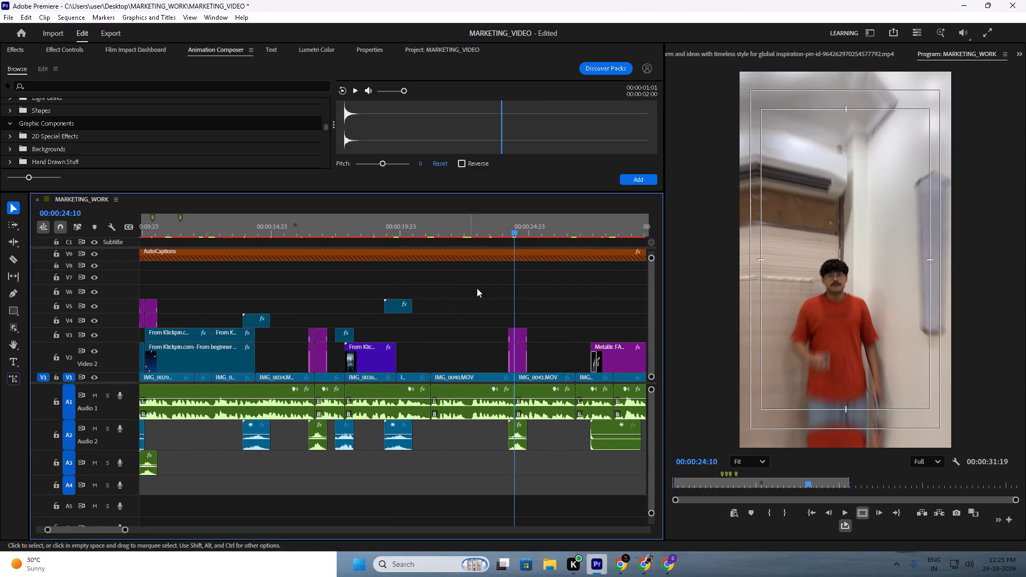
Move the Blue.mp4 overlay at the IMG_0036/IMG_0037 cut from V5 to V3 and realign its video with its A2 audio.
left_click_drag(503, 229, 429, 257)
key("space")
scroll(410, 280, "down", 6)
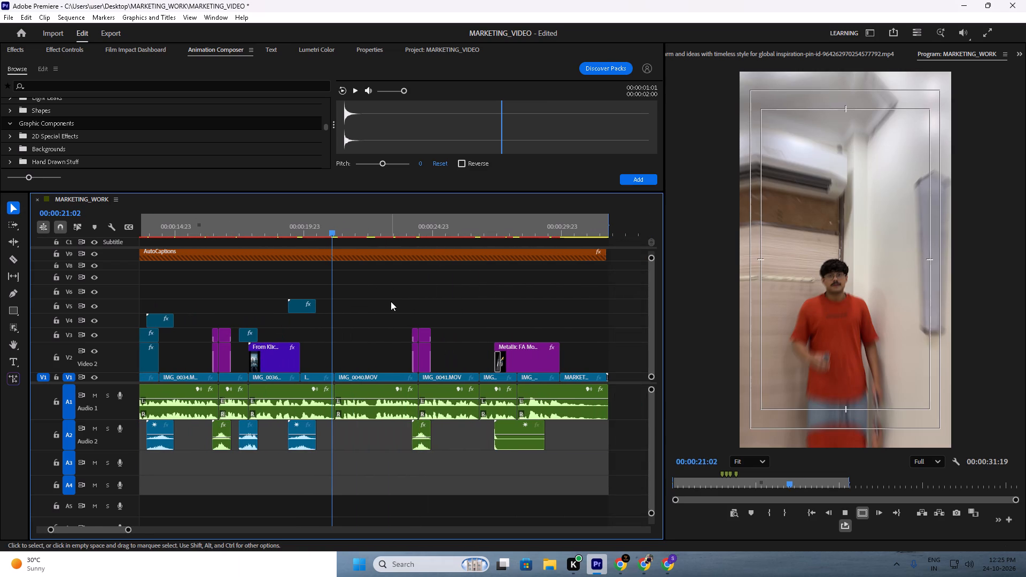
scroll(358, 321, "up", 1, "alt")
key("space")
left_click_drag(322, 226, 284, 247)
key("space")
key("space")
left_click_drag(296, 304, 299, 339)
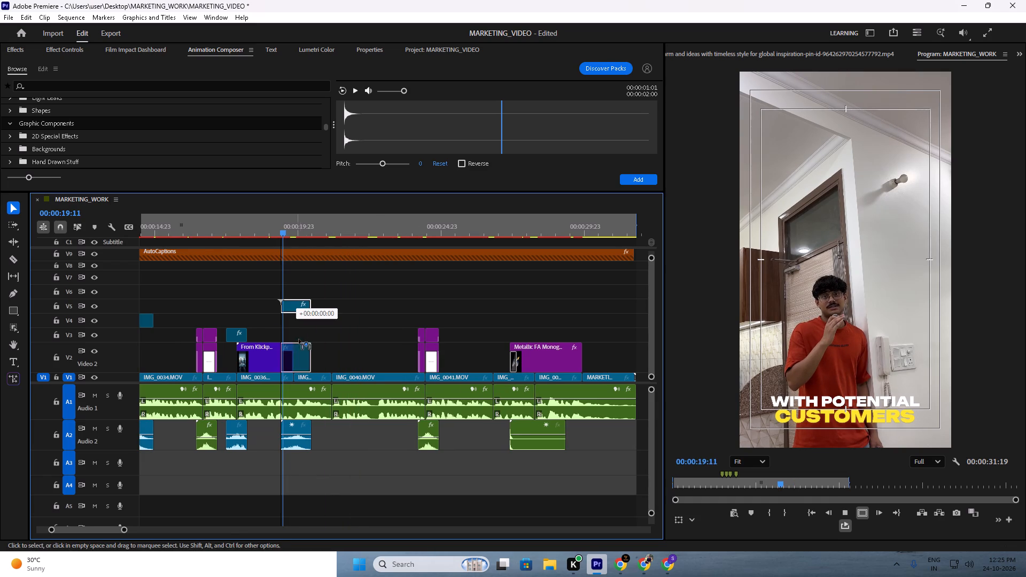
left_click_drag(299, 339, 299, 338)
key("space")
left_click(330, 306)
scroll(310, 322, "up", 12)
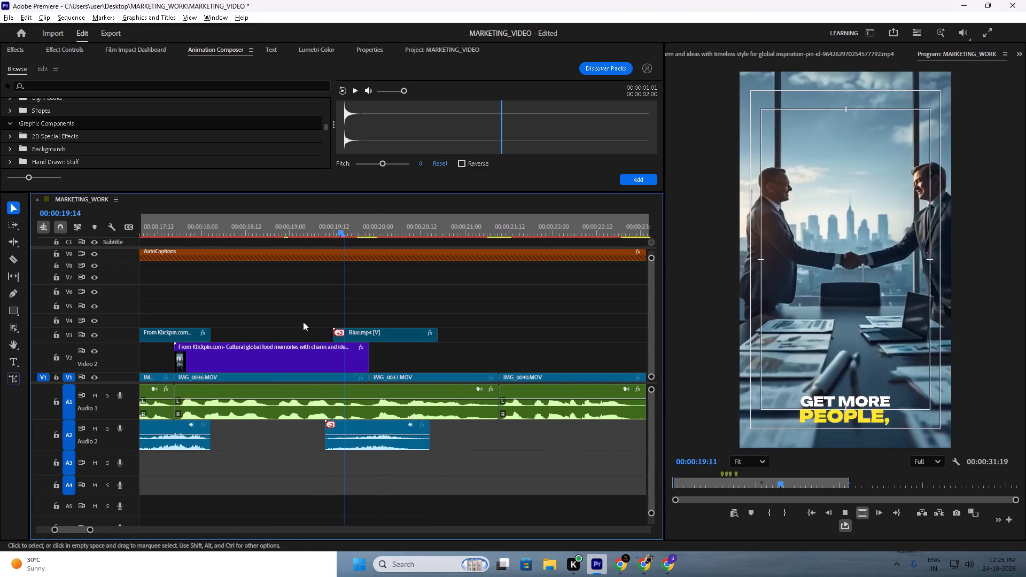
scroll(303, 322, "up", 7)
key("space")
left_click_drag(364, 337, 351, 338)
Play from about 00:00:19:06 through the Blue.mp4 overlay, the new transition and the monogram into the closing logo at 00:00:30:14.
left_click_drag(321, 248, 301, 251)
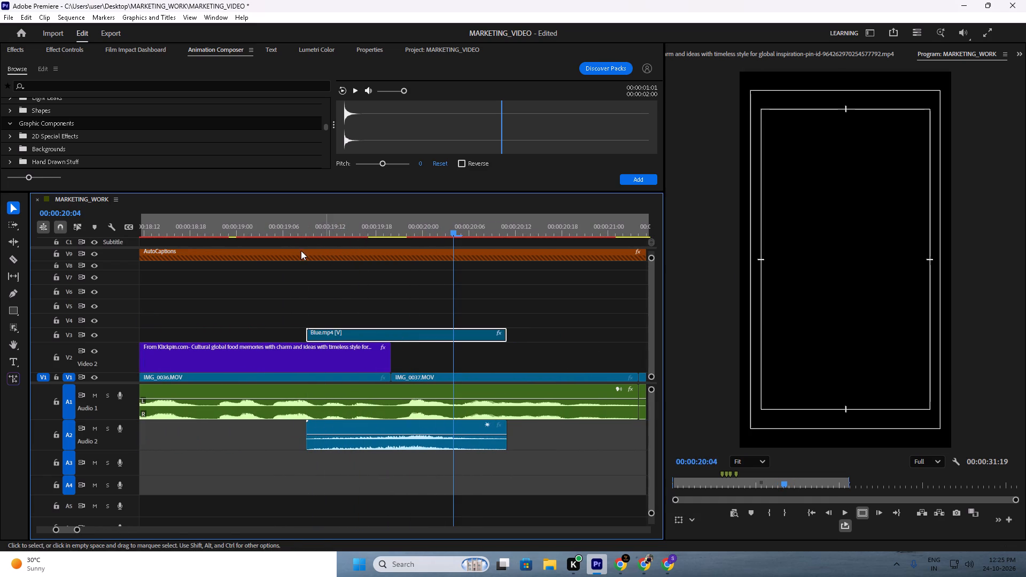
left_click_drag(301, 251, 299, 251)
left_click(306, 238)
left_click_drag(306, 230, 287, 241)
key("space")
left_click(340, 273)
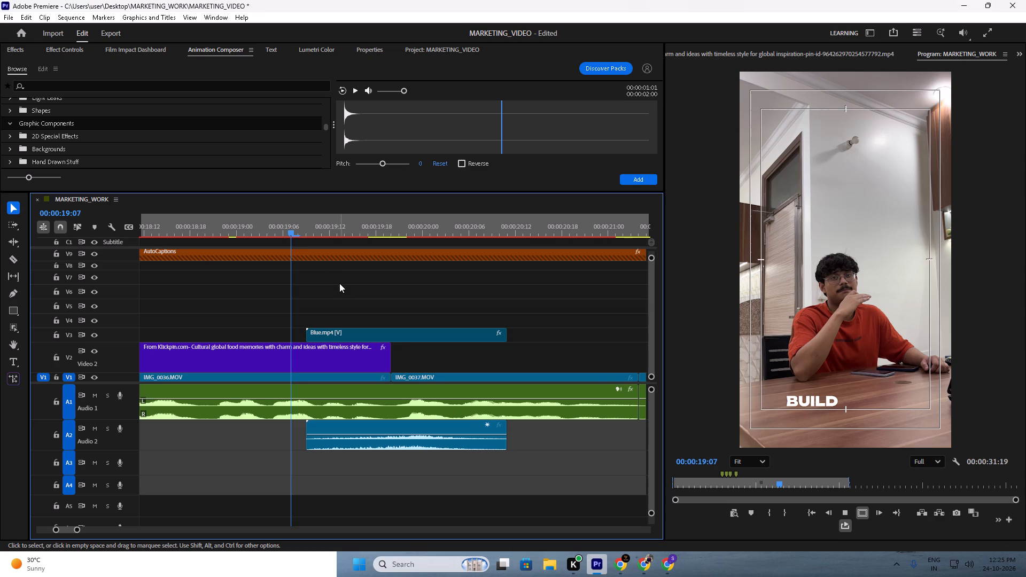
scroll(339, 286, "down", 19)
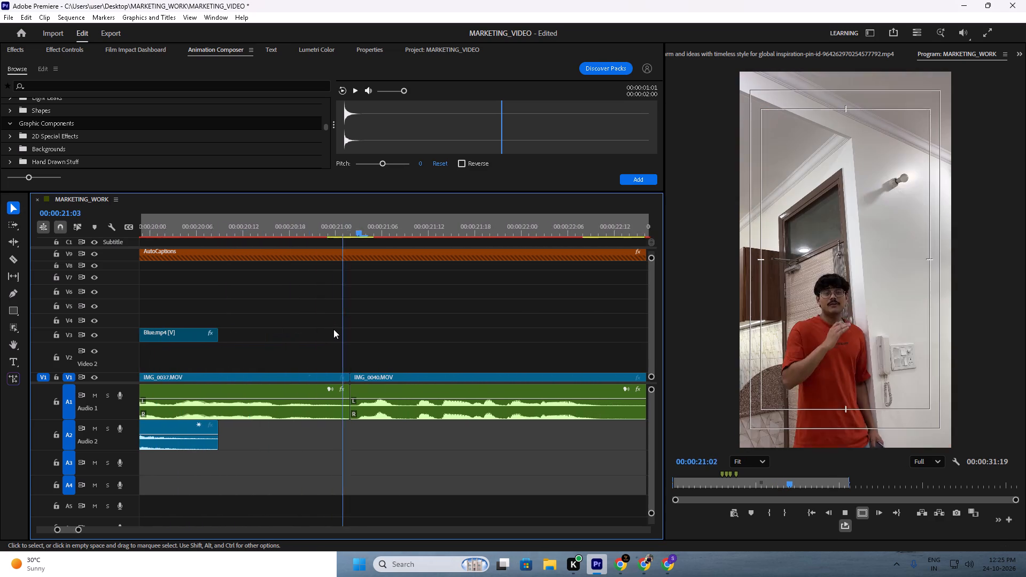
scroll(333, 329, "down", 16)
scroll(384, 345, "up", 7, "alt")
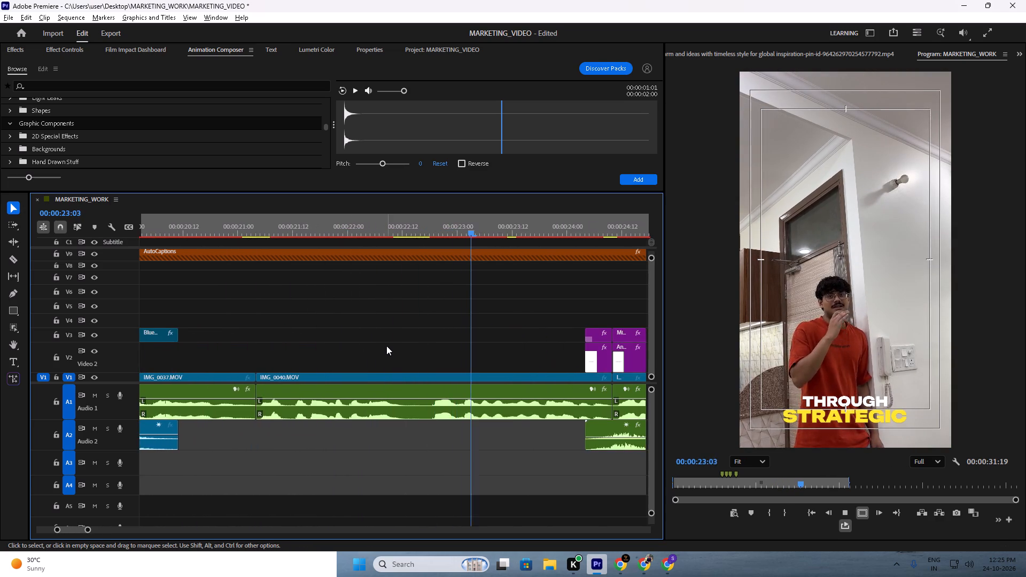
scroll(383, 354, "down", 10, "alt")
scroll(437, 354, "up", 8, "alt")
scroll(419, 361, "down", 6)
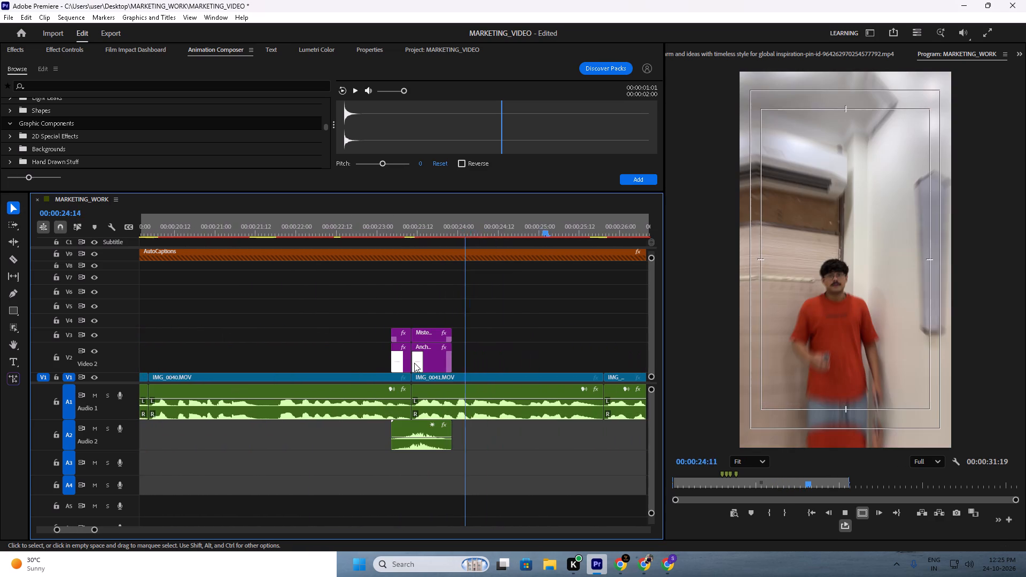
scroll(414, 362, "down", 18)
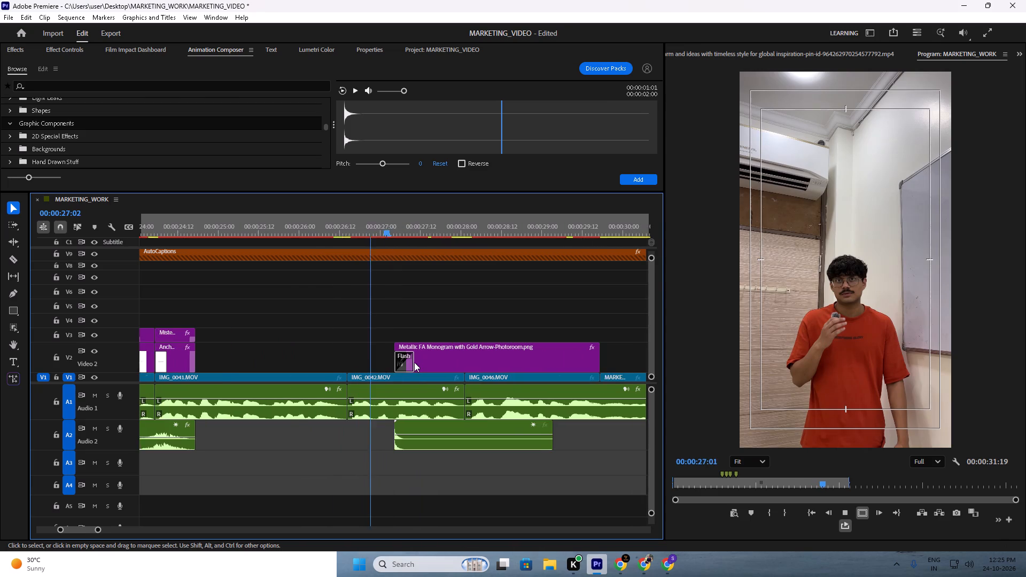
scroll(414, 362, "down", 8)
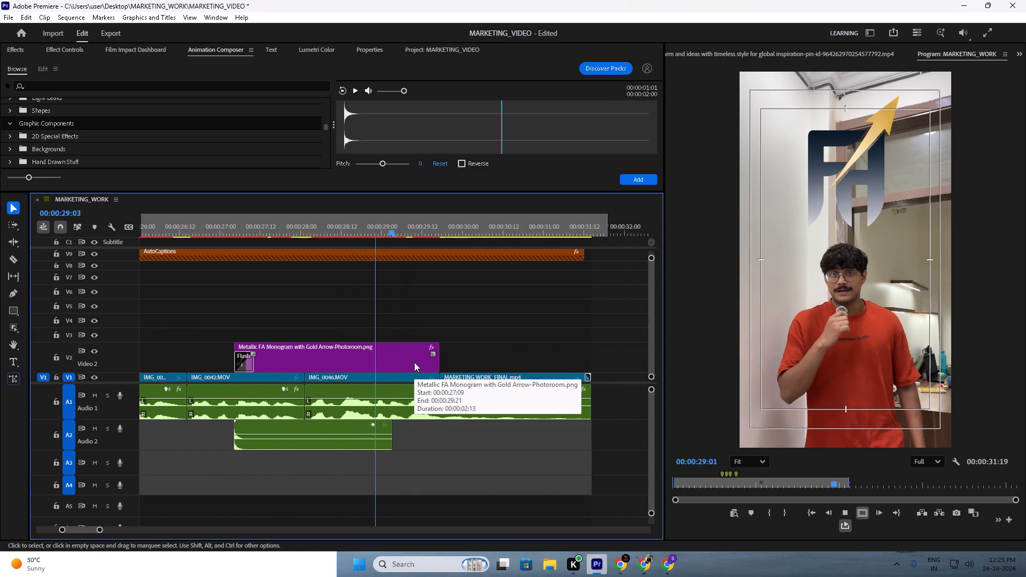
scroll(414, 362, "down", 2)
key("space")
Duplicate the Metallic FA Monogram clip and its audio past the sequence's end, with the picture on V2 and the audio on A4.
left_click(330, 360)
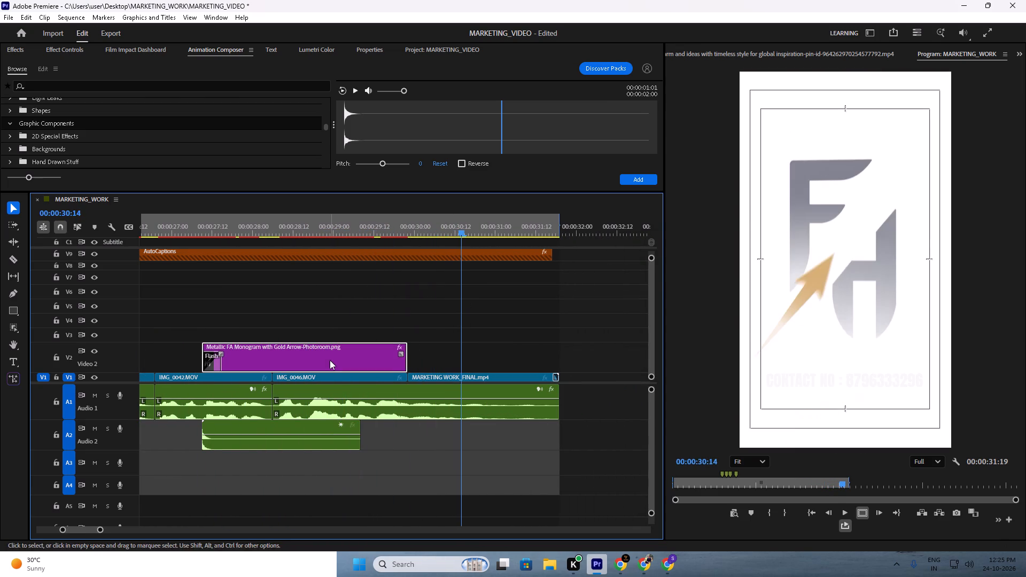
left_click(245, 426, "shift")
scroll(333, 376, "down", 17)
scroll(338, 371, "up", 9, "alt")
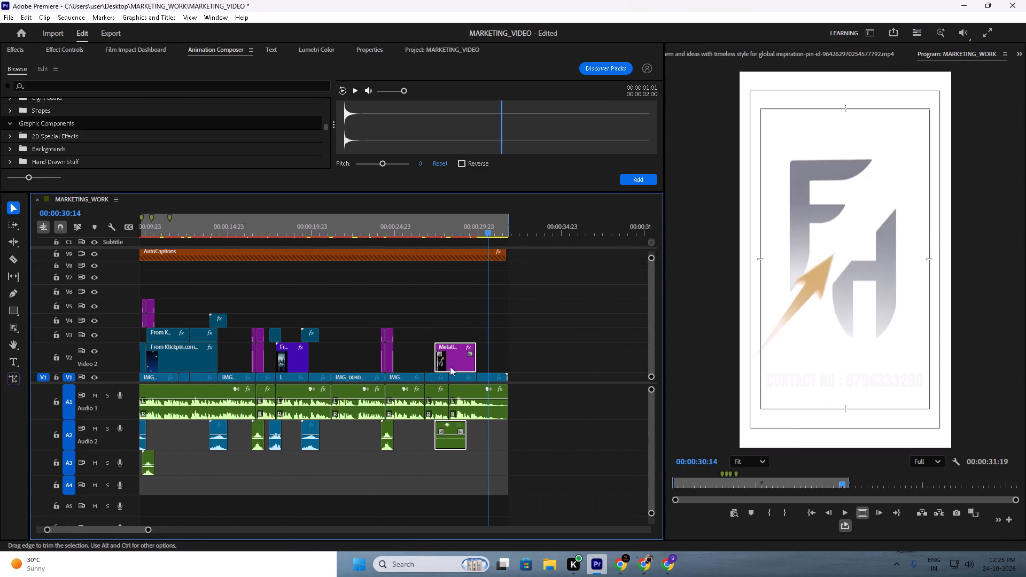
scroll(446, 366, "down", 7, "alt")
scroll(439, 370, "up", 7)
left_click_drag(367, 366, 198, 366, "alt")
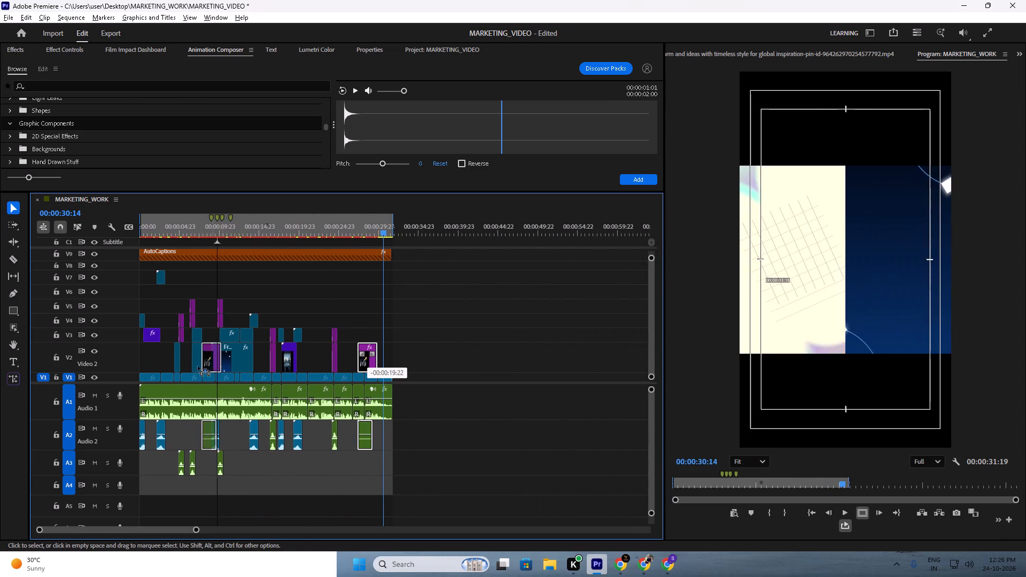
left_click_drag(198, 366, 165, 359, "alt")
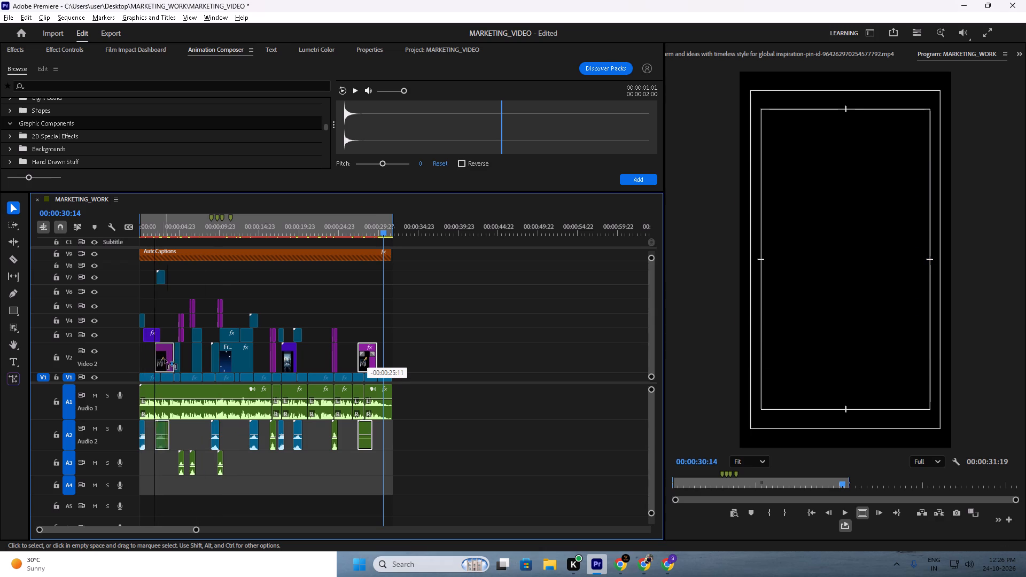
left_click_drag(165, 359, 158, 361, "alt")
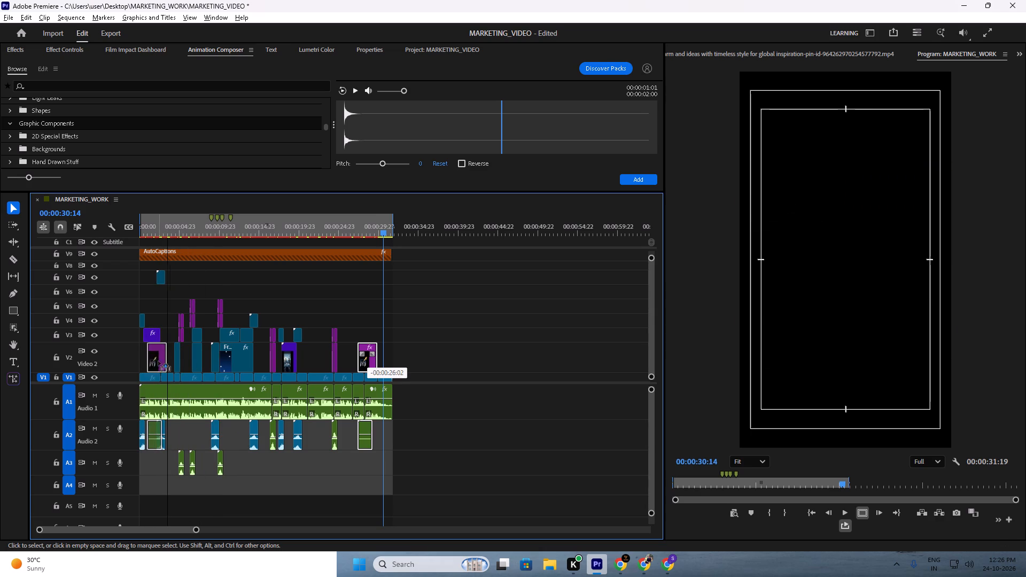
left_click_drag(158, 361, 203, 342, "alt")
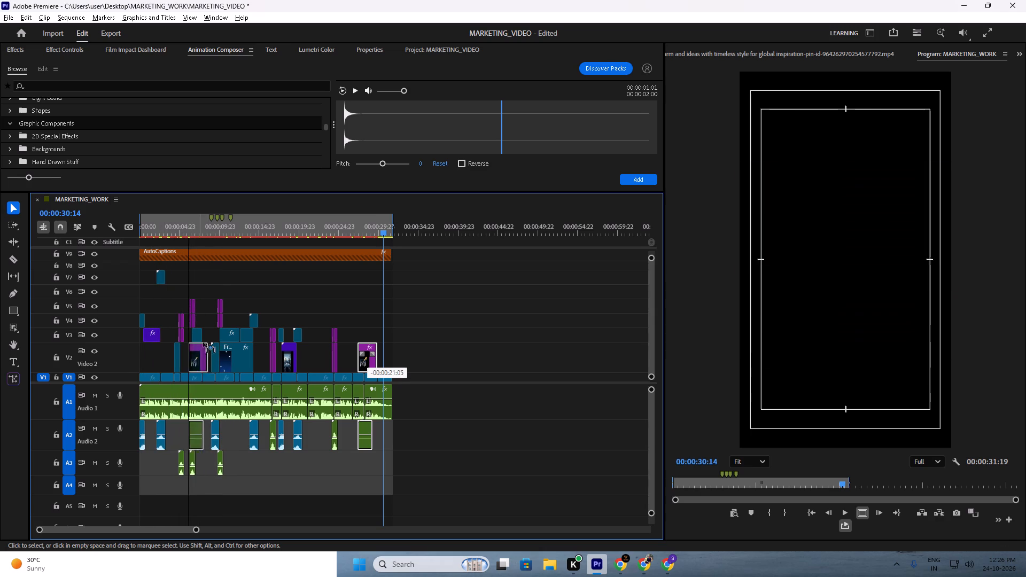
left_click_drag(203, 342, 422, 299, "alt")
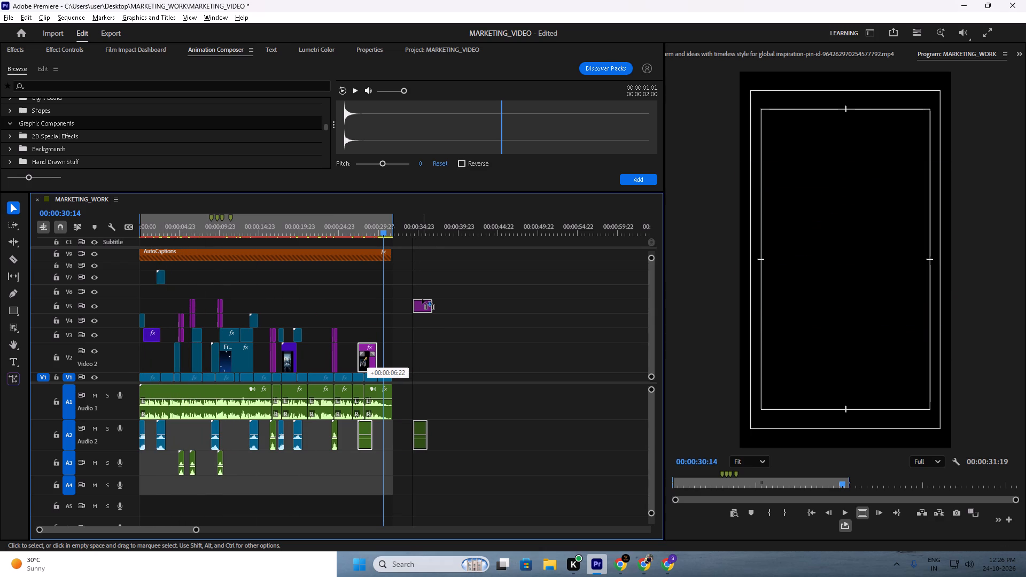
left_click_drag(422, 299, 423, 361, "alt")
left_click_drag(418, 429, 417, 488)
left_click(423, 361, "shift")
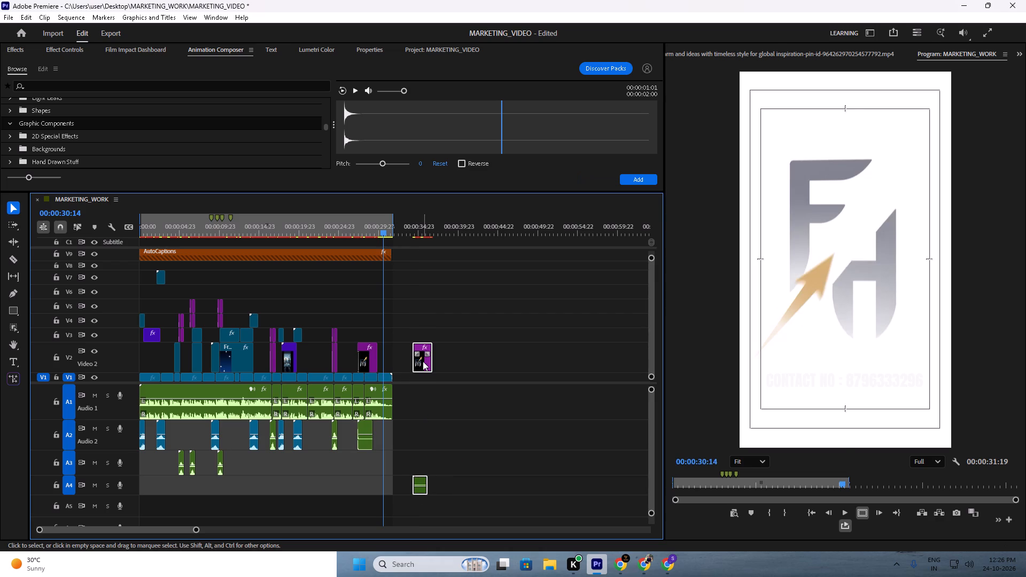
Move the duplicated monogram and its A4 audio to the opening, starting at about 00:00:00:12 with the V3 clip.
left_click_drag(423, 361, 164, 364, "alt")
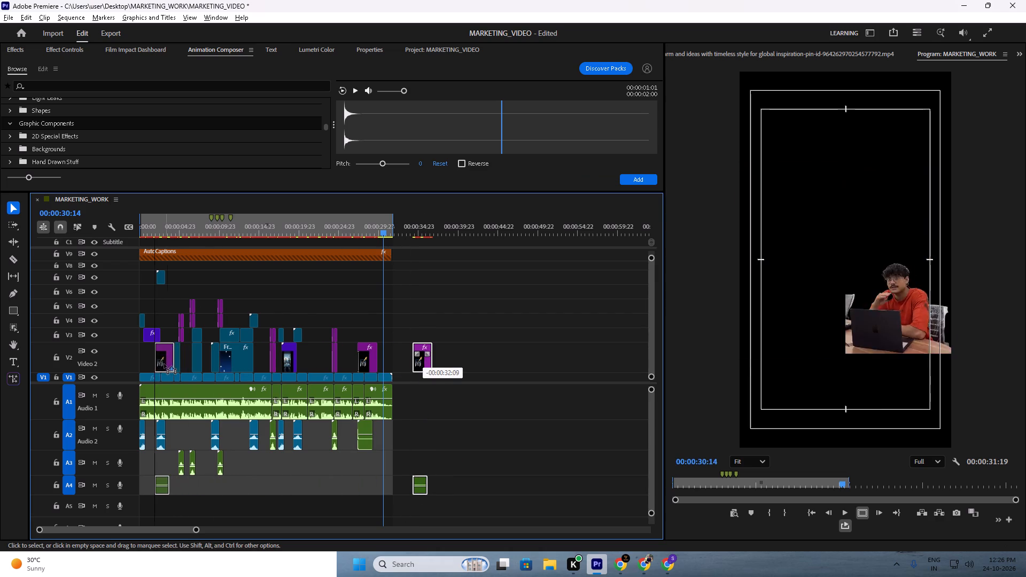
left_click_drag(164, 364, 153, 364, "alt")
scroll(153, 364, "up", 6, "alt")
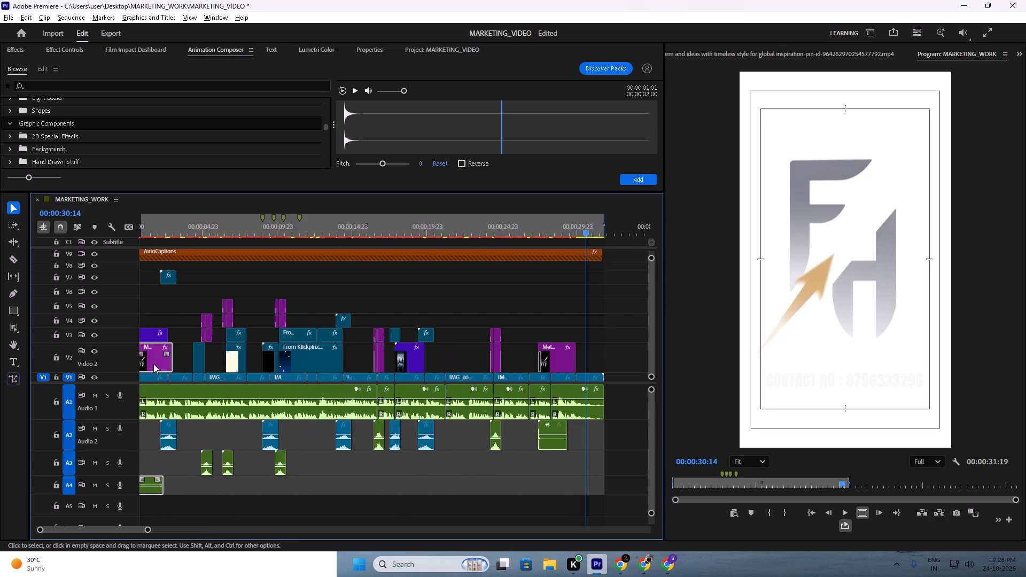
scroll(153, 364, "up", 20, "alt")
scroll(153, 364, "up", 3, "alt")
Play the opening to find the "MEET FAMEHUNGER" caption and shift the monogram and its audio later, starting at about 00:00:01:18.
left_click(332, 235)
key("space")
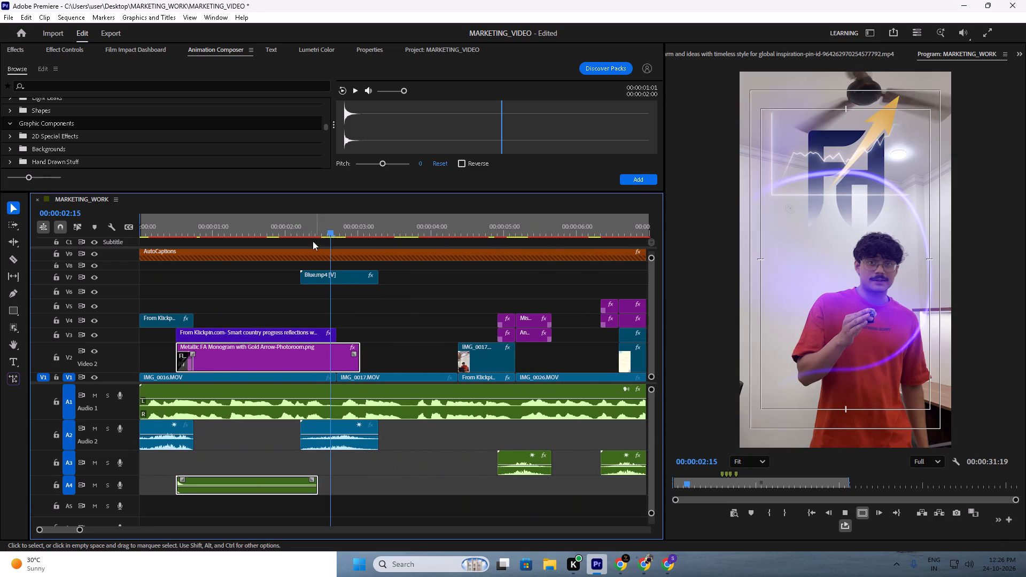
scroll(284, 258, "down", 5)
key("space")
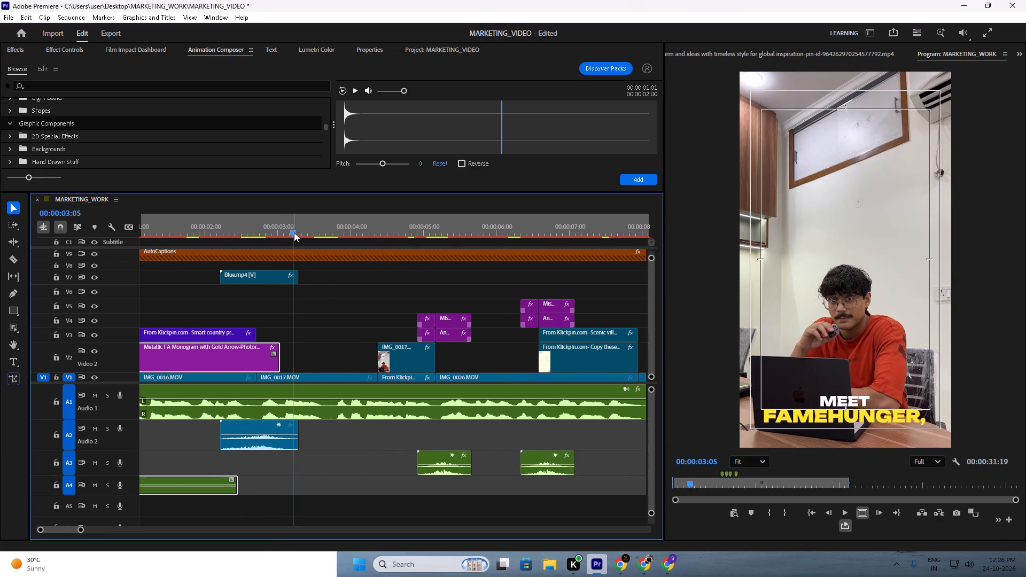
left_click_drag(292, 219, 266, 228)
key("space")
key("space")
left_click_drag(282, 231, 277, 233)
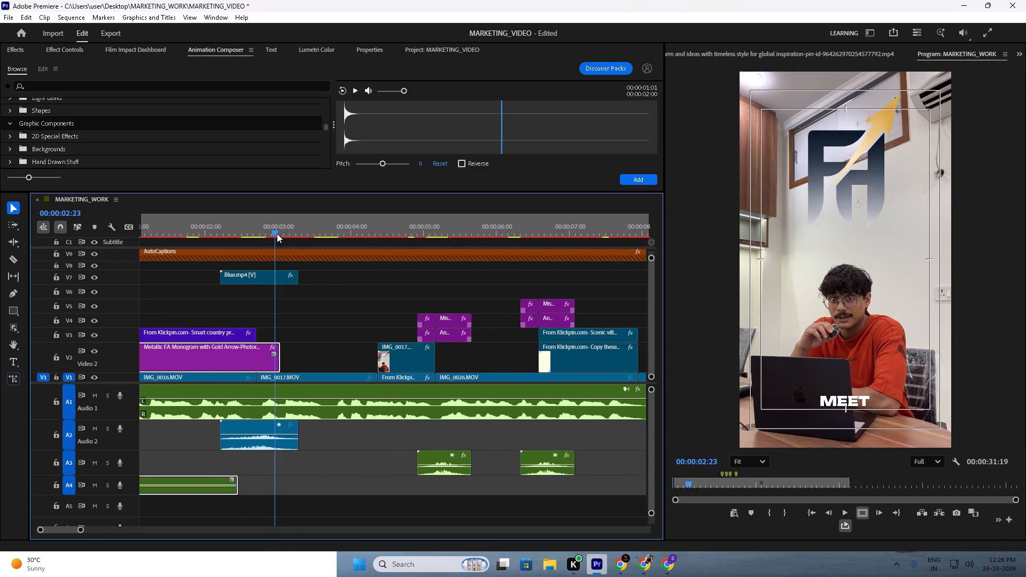
left_click_drag(277, 233, 286, 241)
left_click_drag(222, 358, 307, 359)
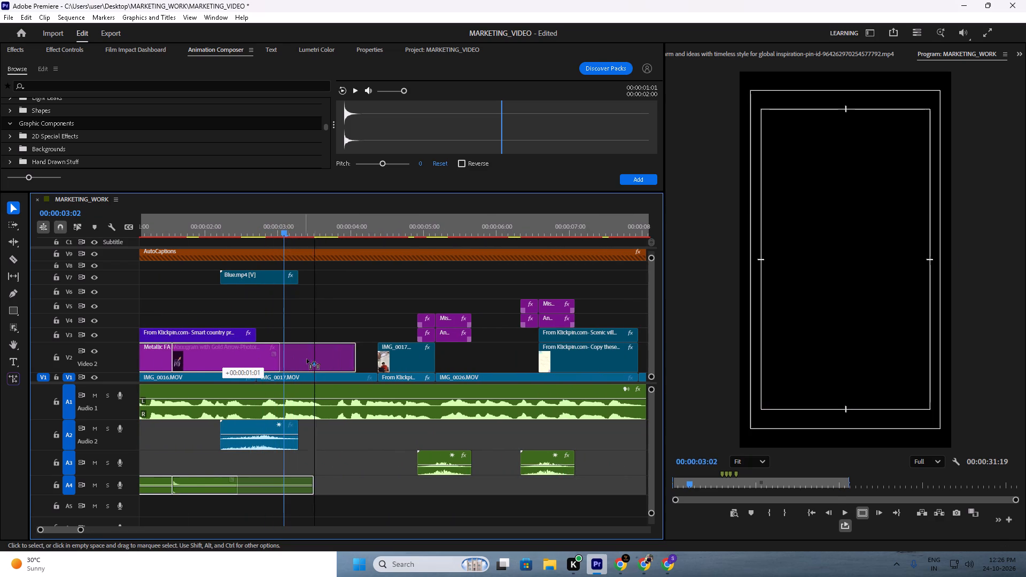
left_click_drag(307, 359, 312, 359)
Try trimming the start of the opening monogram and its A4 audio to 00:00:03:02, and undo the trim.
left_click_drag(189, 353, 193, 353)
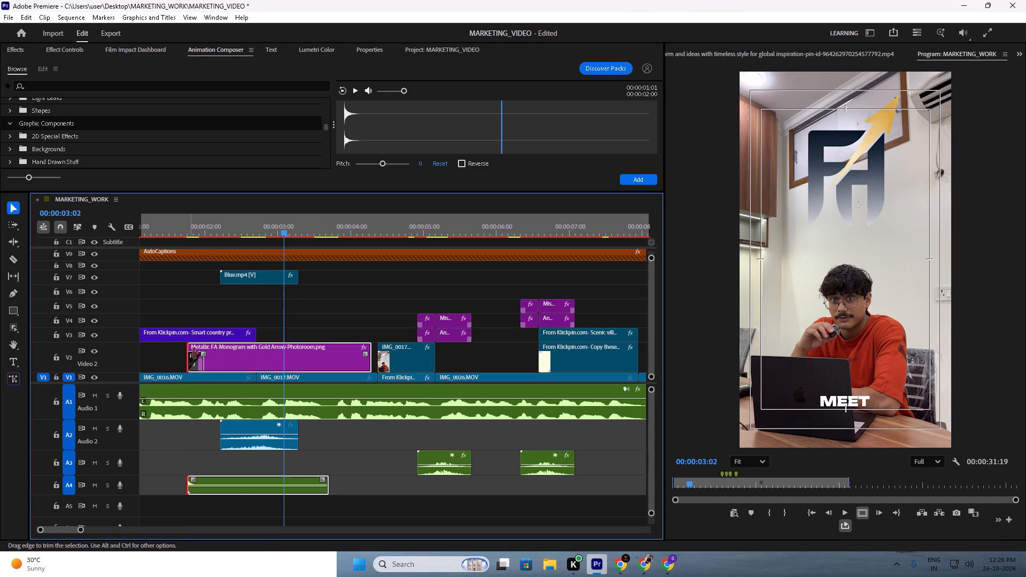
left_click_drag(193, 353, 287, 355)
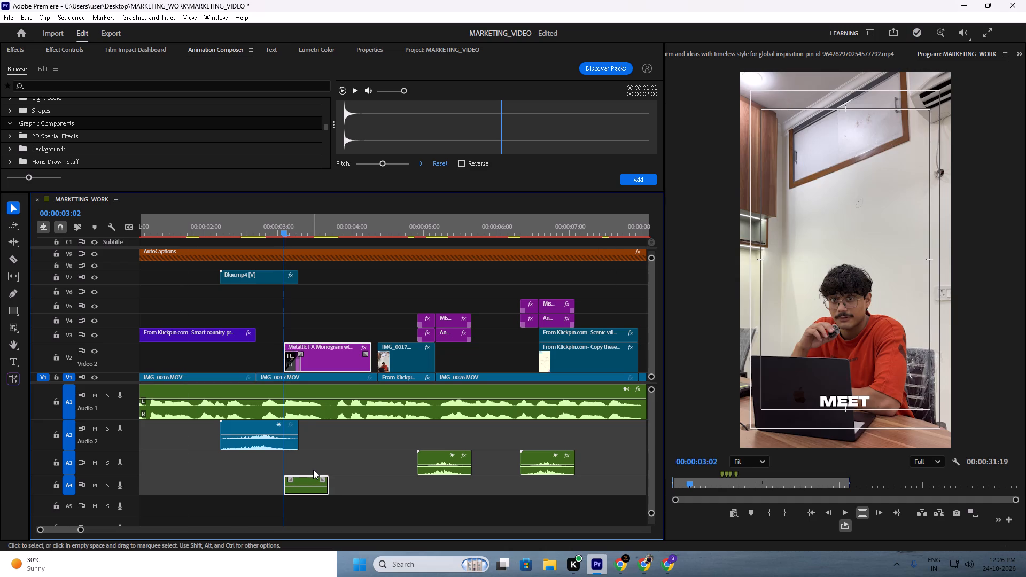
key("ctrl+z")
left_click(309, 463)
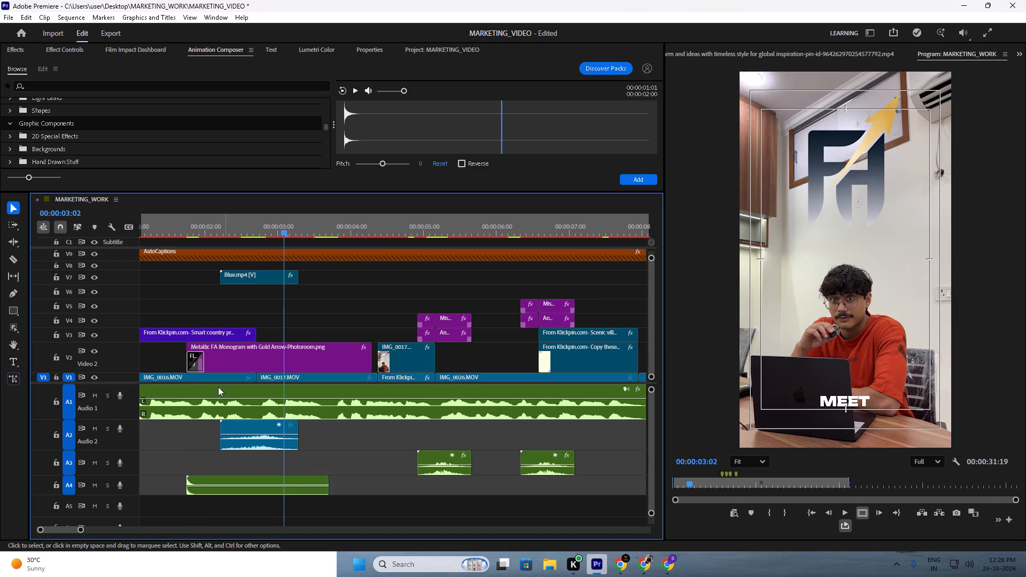
Move the opening monogram's audio clip on A4 later so it starts at 00:00:03:02.
left_click(211, 354)
left_click(228, 479)
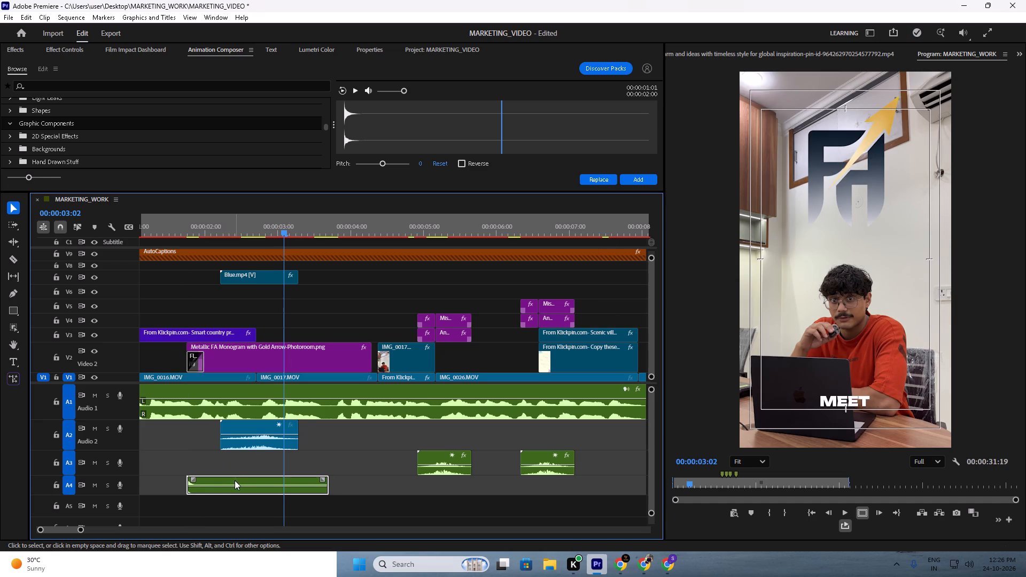
left_click_drag(235, 480, 325, 486)
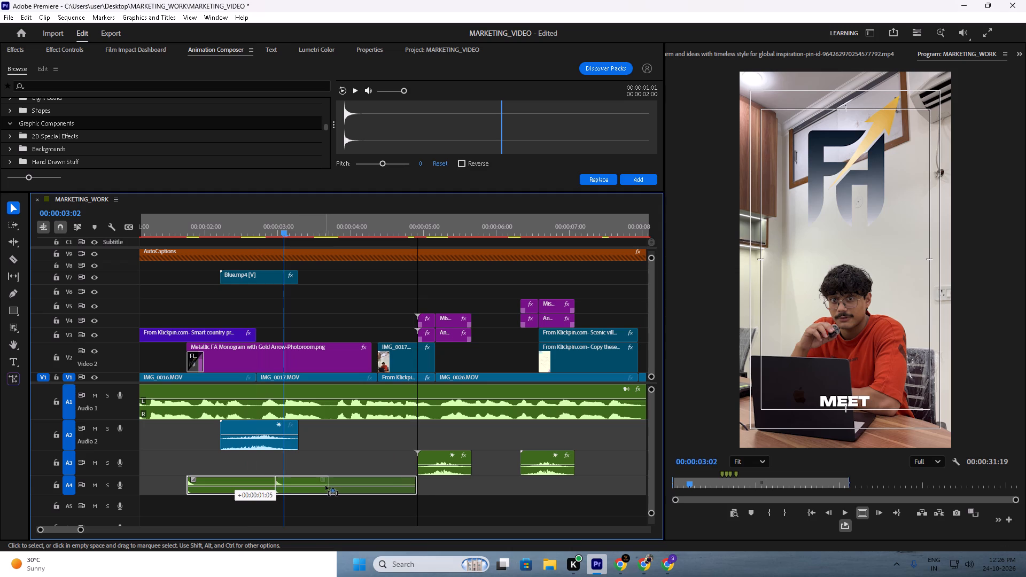
left_click_drag(325, 486, 331, 486)
Reposition the opening monogram on V2 to start at 00:00:03:02 and trim its end to meet the following IMG_0017 clip.
left_click(238, 363)
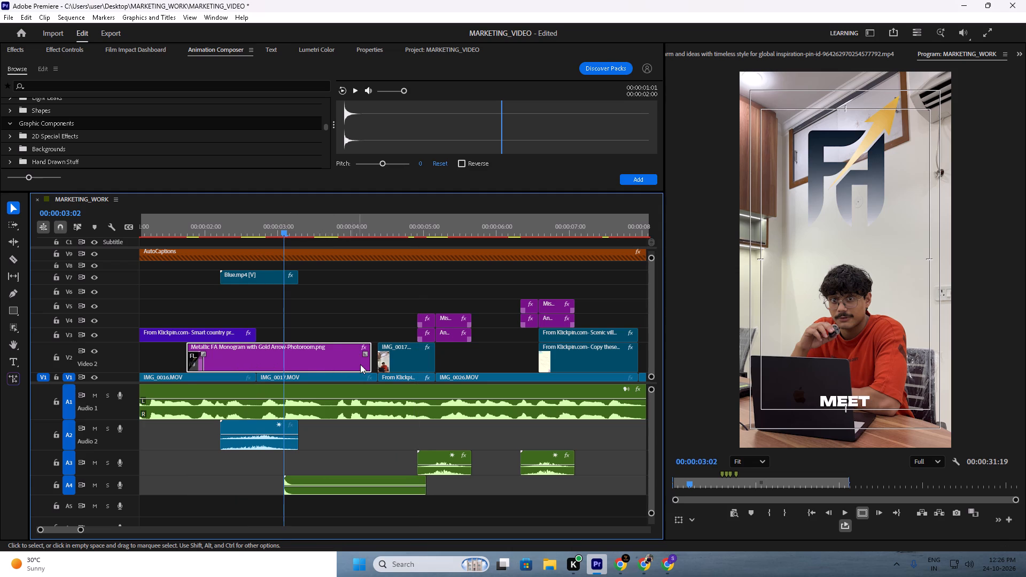
left_click_drag(368, 364, 252, 365)
left_click_drag(227, 361, 329, 360)
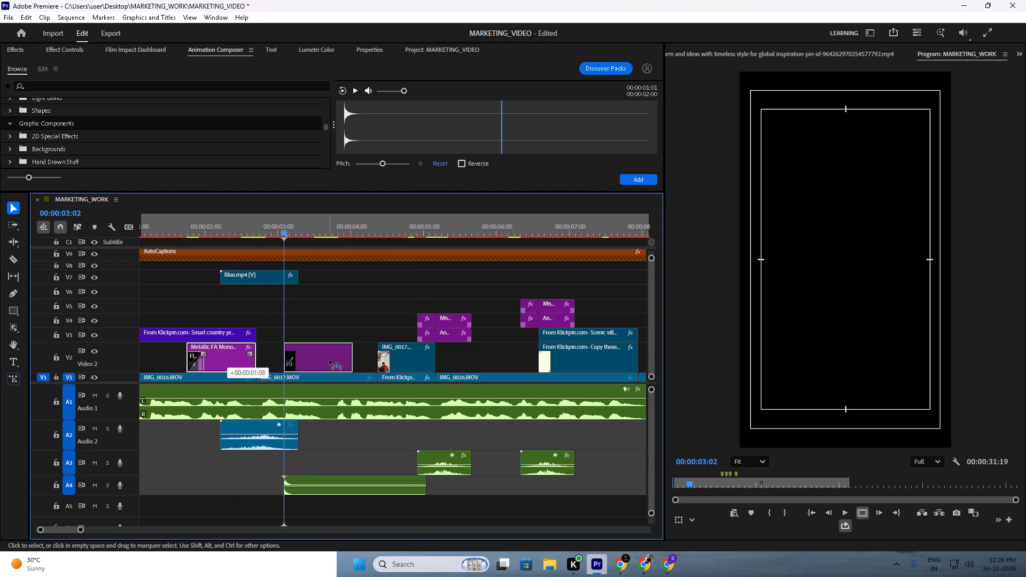
left_click_drag(329, 360, 330, 360)
left_click_drag(352, 359, 384, 362)
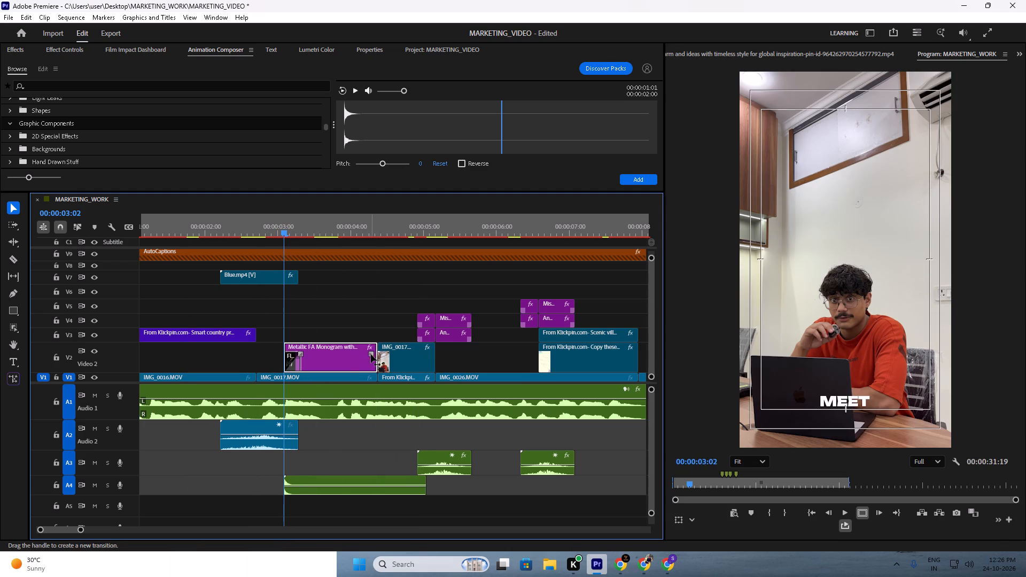
Add a short transition at the end of the opening monogram clip on V2.
left_click_drag(371, 354, 361, 354)
Play the opening from just before the monogram to review its new timing against the "MEET FAMEHUNGER" caption.
left_click_drag(272, 235, 255, 239)
key("space")
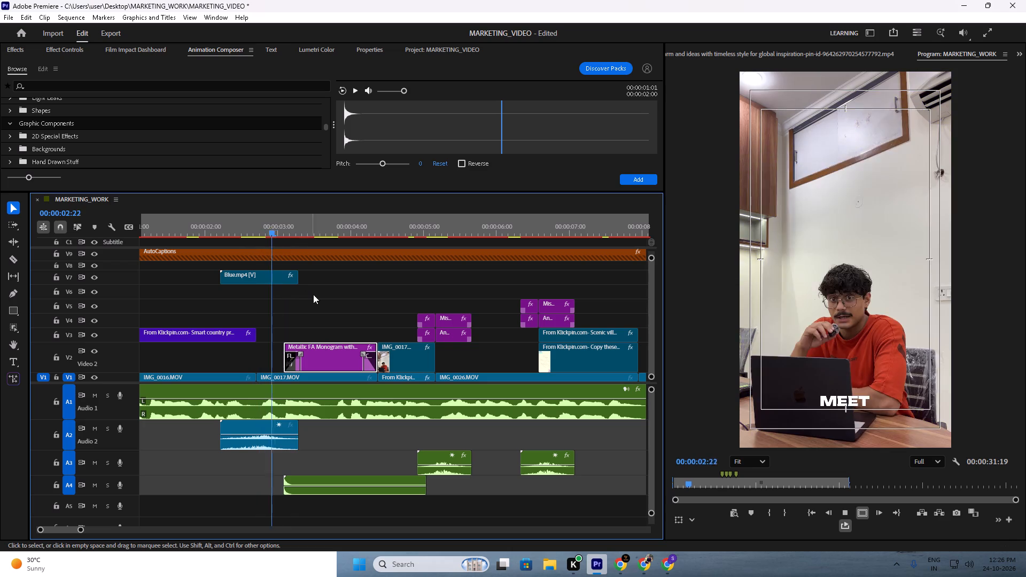
scroll(349, 294, "down", 5, "alt")
scroll(377, 301, "up", 7, "alt")
scroll(377, 301, "down", 15, "alt")
scroll(301, 331, "up", 6, "alt")
key("space")
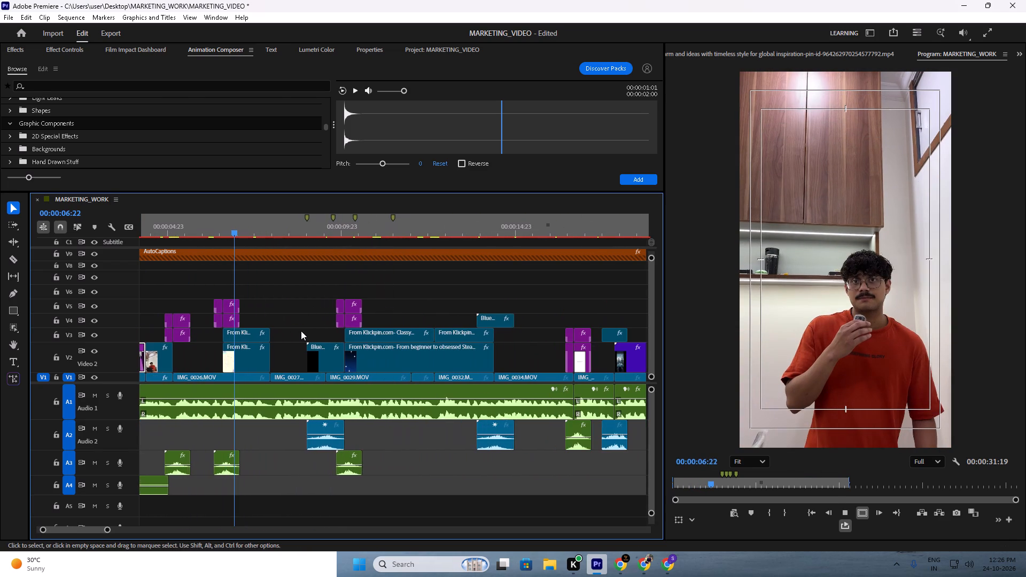
Save the MARKETING_VIDEO project and clear the clip selection.
key("ctrl+a")
key("ctrl+s")
key("ctrl+s")
key("ctrl+s")
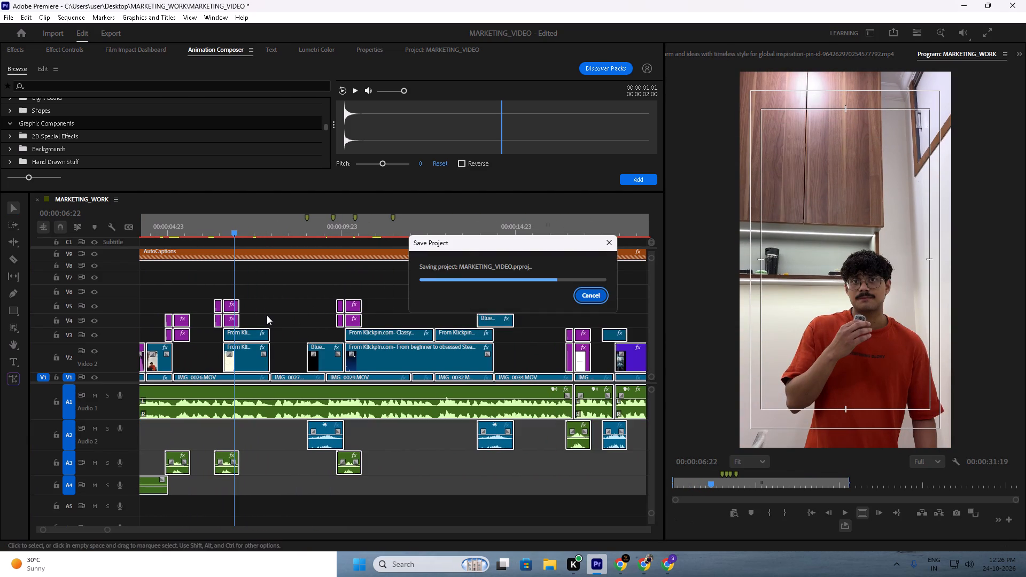
left_click(267, 315)
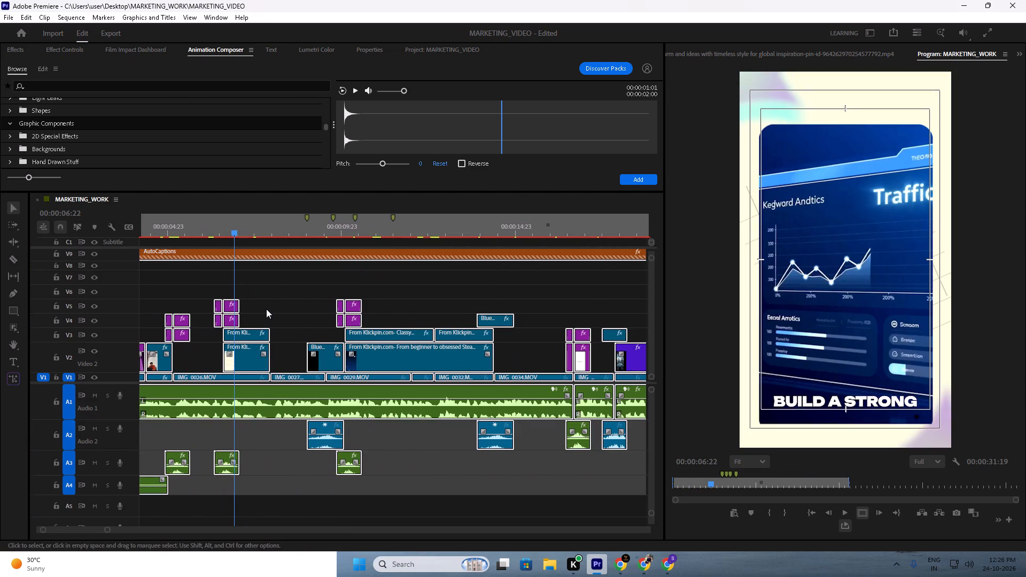
left_click(268, 308)
Play the sequence from before its midpoint through to the closing FAME HUNGER logo card to review the remaining edits.
scroll(330, 294, "down", 12, "alt")
left_click_drag(337, 230, 303, 224)
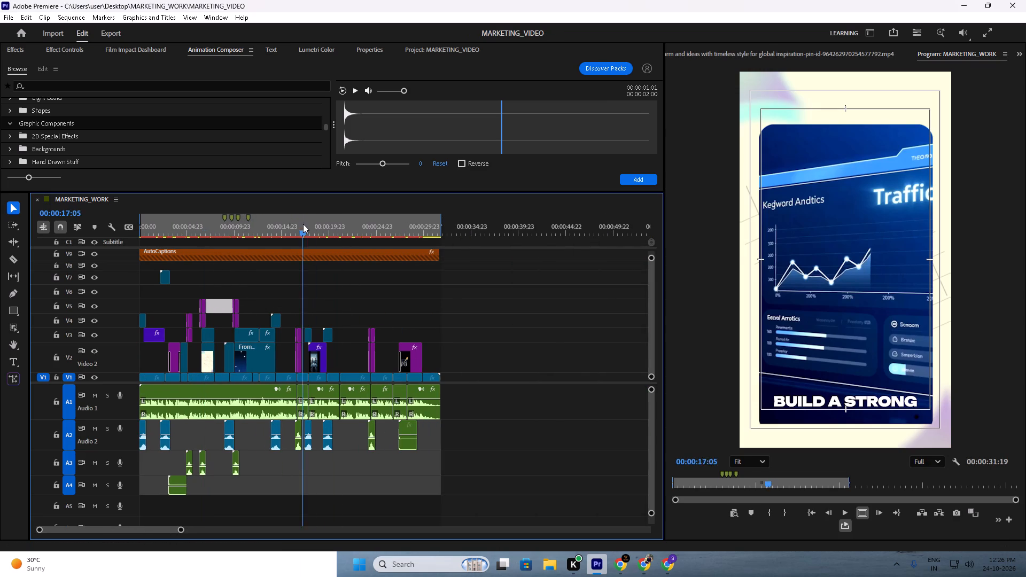
left_click_drag(303, 224, 257, 224)
key("space")
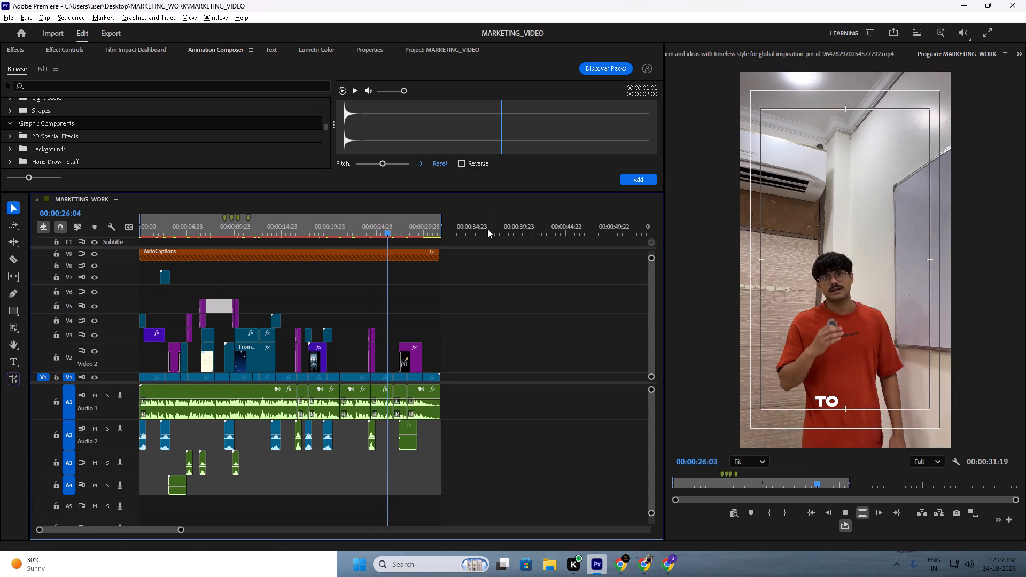
scroll(480, 229, "up", 18, "alt")
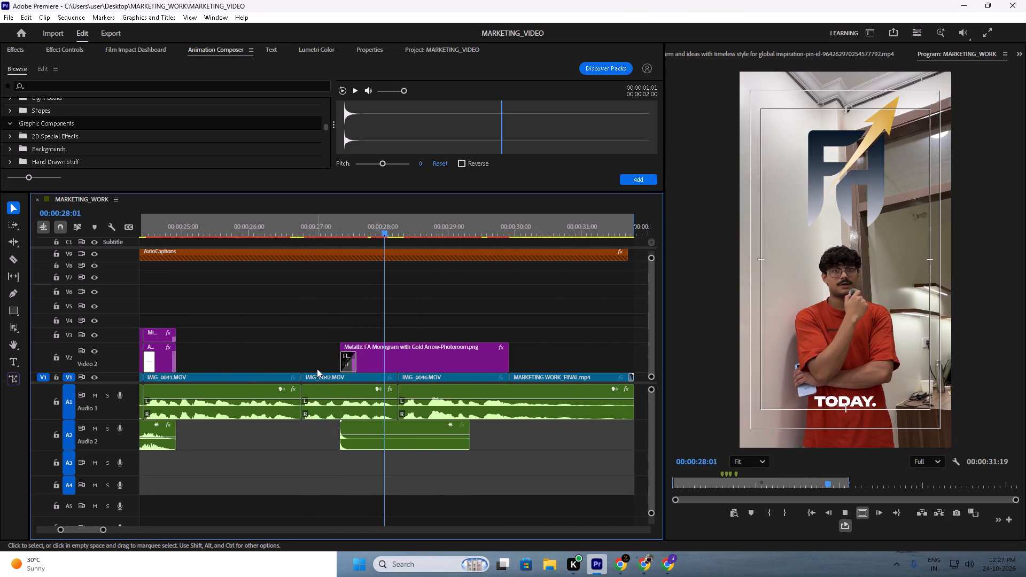
scroll(322, 367, "down", 12, "alt")
scroll(343, 338, "up", 7, "alt")
scroll(343, 338, "down", 13, "alt")
scroll(354, 342, "up", 2)
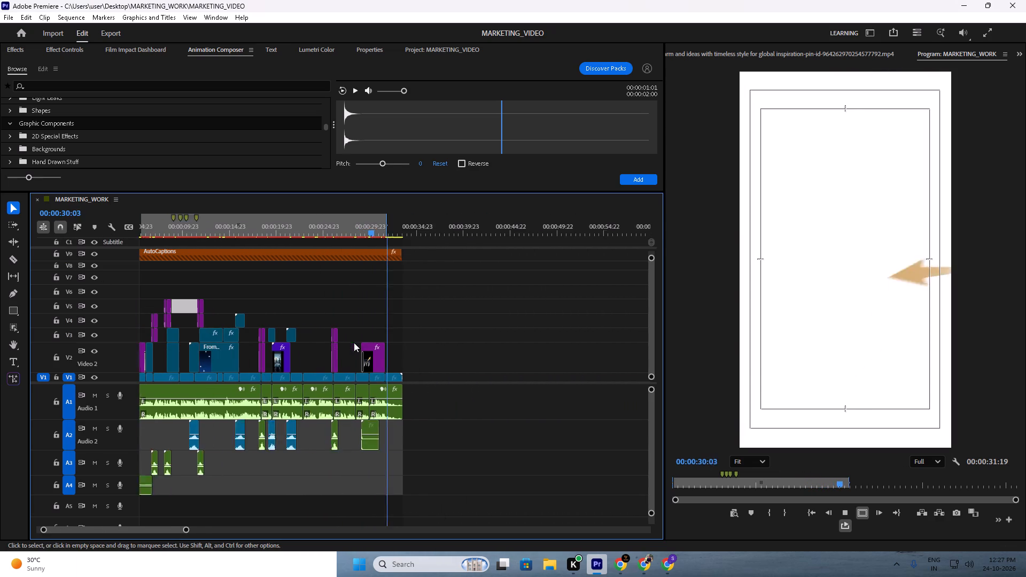
scroll(354, 342, "up", 5)
scroll(354, 342, "down", 7, "alt")
scroll(354, 342, "up", 8, "alt")
key("space")
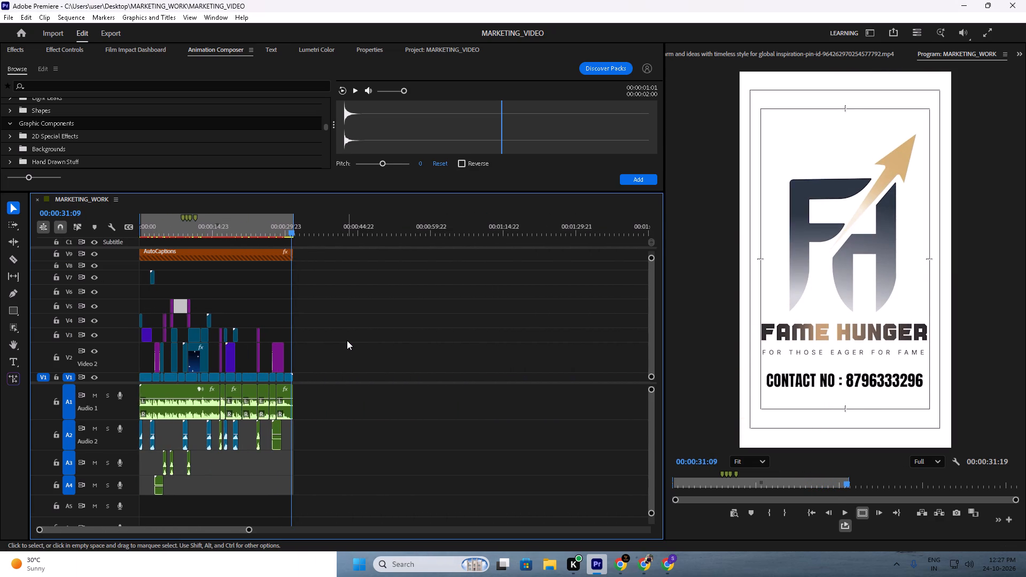
Select all clips in the sequence and save the MARKETING_VIDEO project again.
key("ctrl+a")
key("ctrl+s")
key("ctrl+s")
key("ctrl+s")
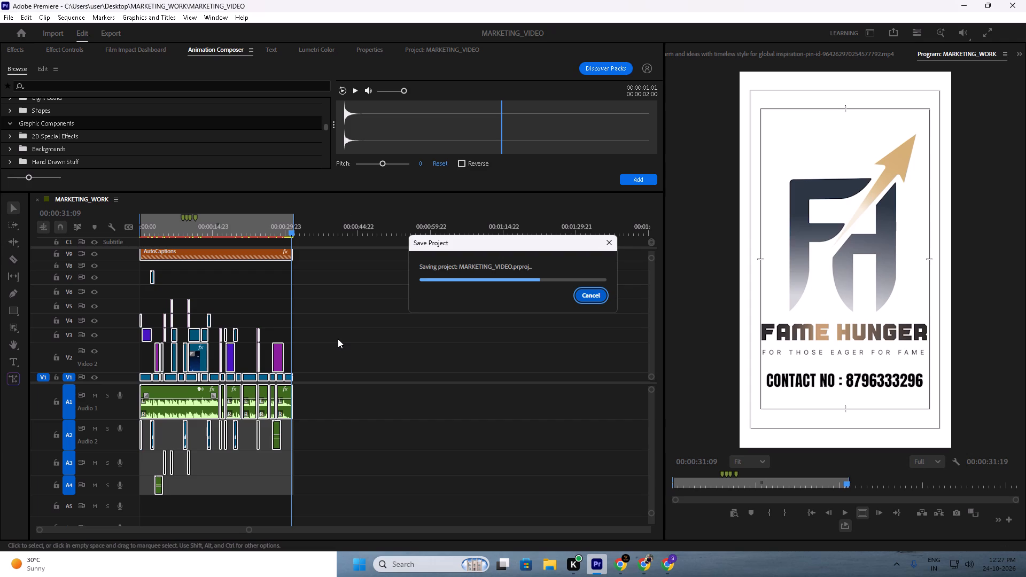
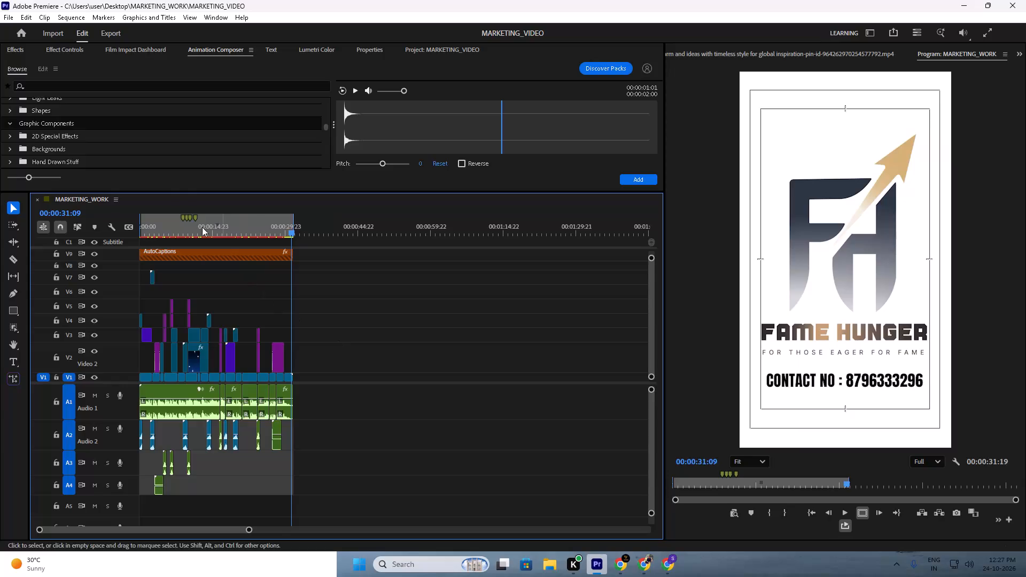
Open the export settings for the MARKETING_WORK sequence and name the output file MARKETING_ADS.
left_click(108, 30)
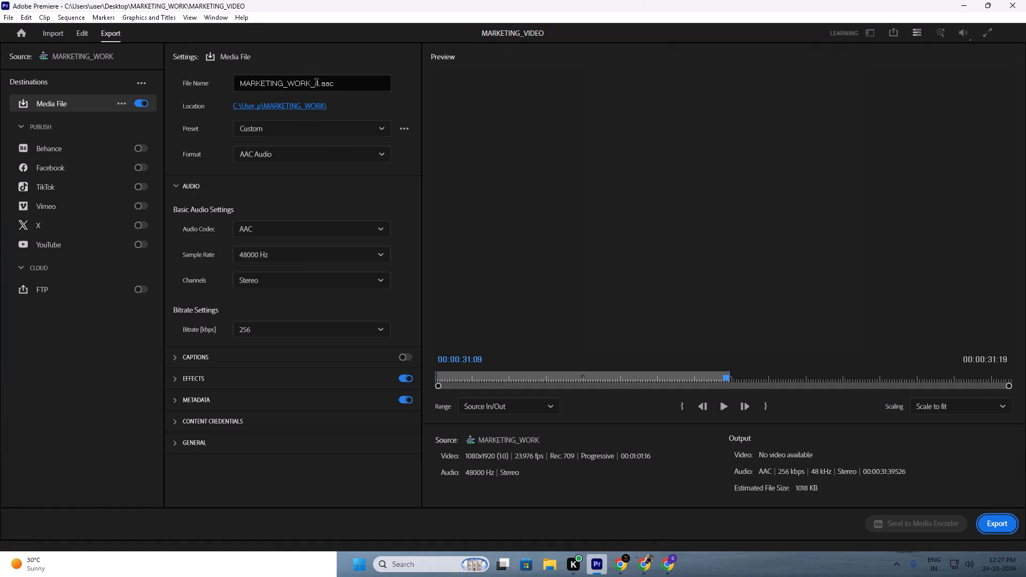
left_click_drag(316, 83, 213, 91)
left_click(311, 86)
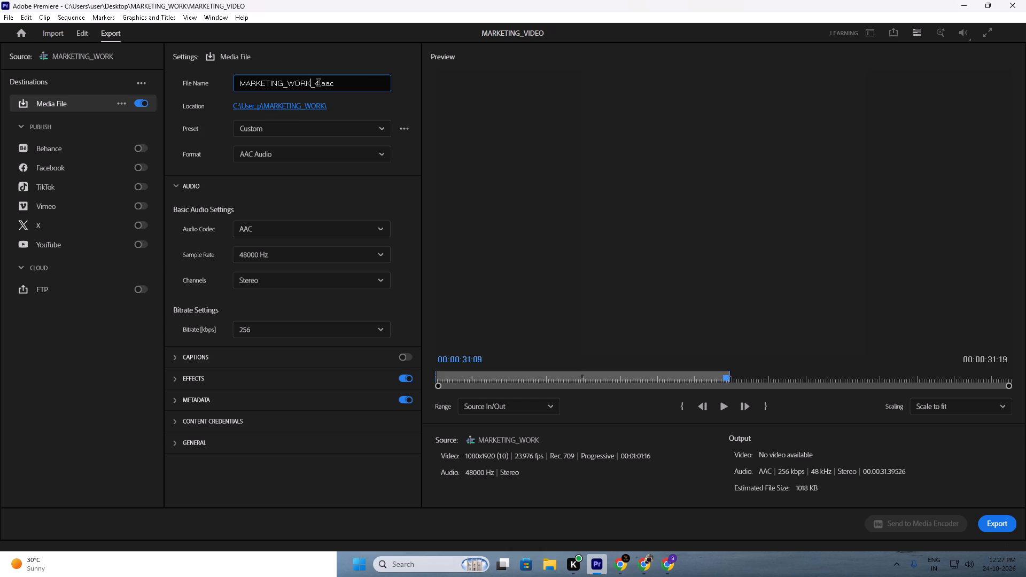
key("Right")
key("Right")
key("Right")
key("Left")
key("BackSpace")
key("BackSpace")
key("BackSpace")
key("BackSpace")
key("BackSpace")
key("BackSpace")
type("ads")
key("equal")
key("BackSpace")
key("BackSpace")
key("BackSpace")
key("BackSpace")
type("AD")
key("s")
Set the export format to H.264.
left_click(265, 158)
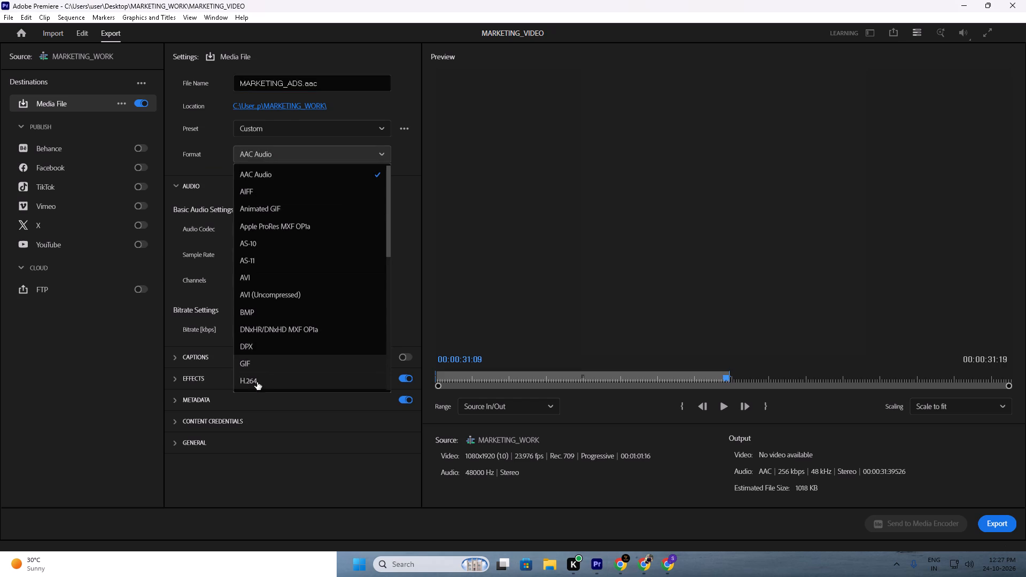
left_click(257, 382)
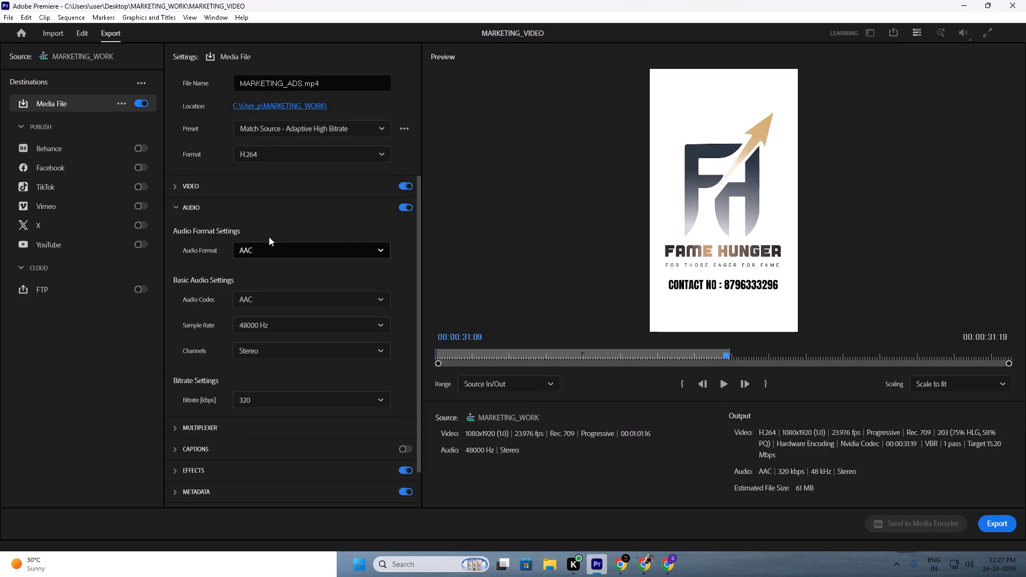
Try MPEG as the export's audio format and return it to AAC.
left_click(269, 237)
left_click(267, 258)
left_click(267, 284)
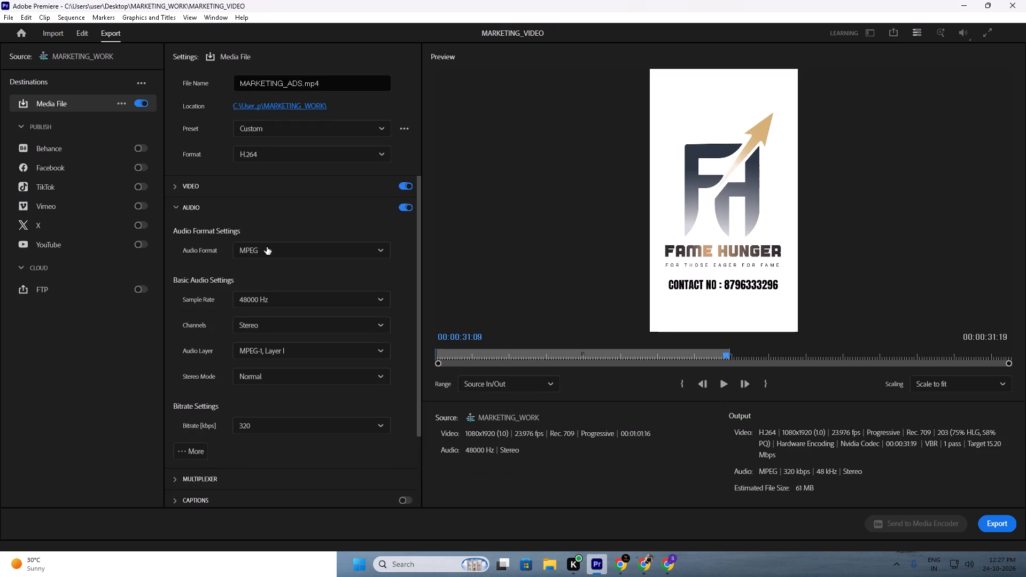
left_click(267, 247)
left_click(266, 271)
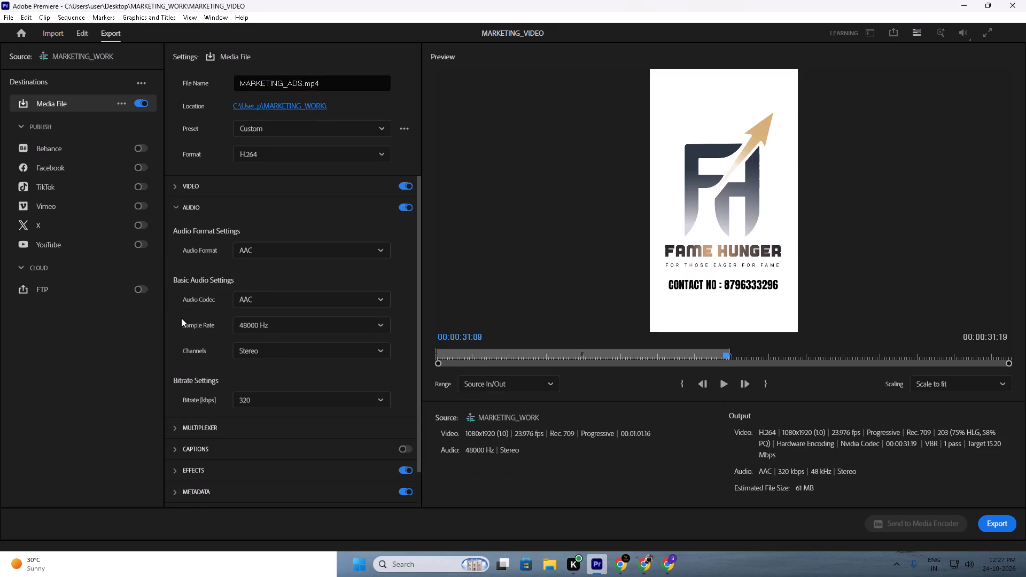
Set the export's video time interpolation to Optical Flow.
left_click(185, 186)
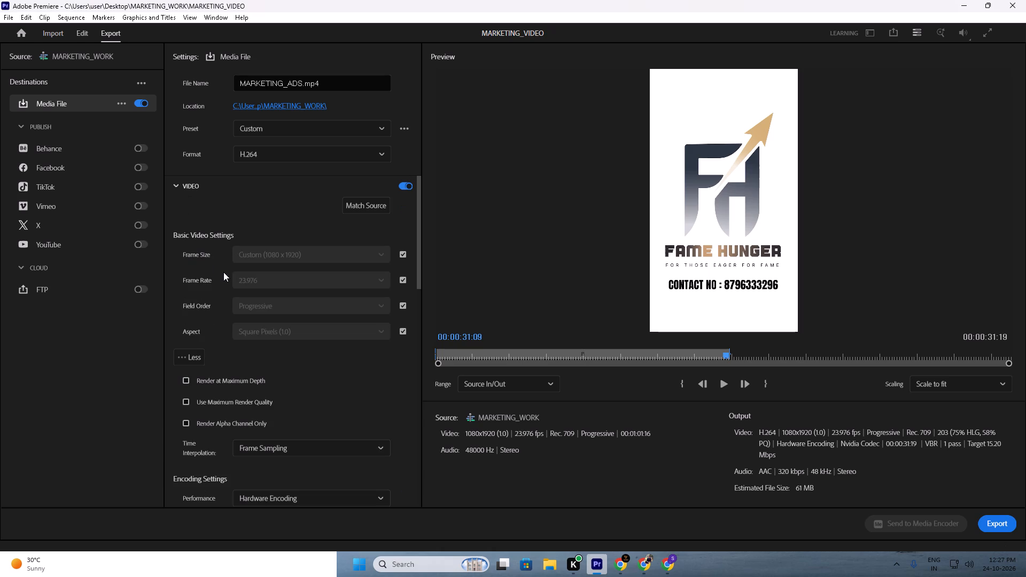
scroll(251, 365, "down", 4)
left_click(266, 412)
left_click(266, 412)
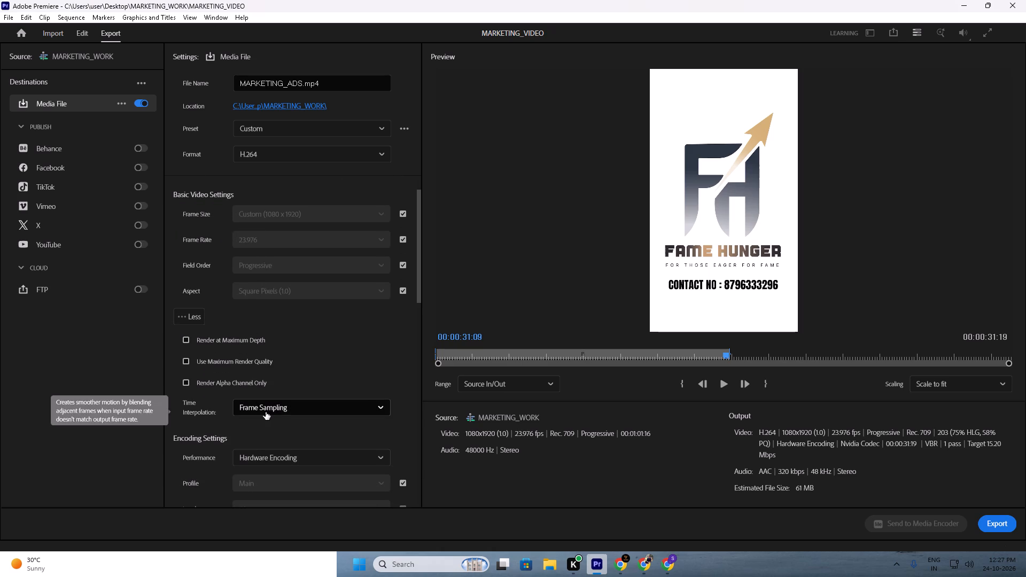
left_click(263, 414)
left_click(266, 456)
Raise the export's target video bitrate to 50 Mbps.
scroll(291, 382, "down", 4)
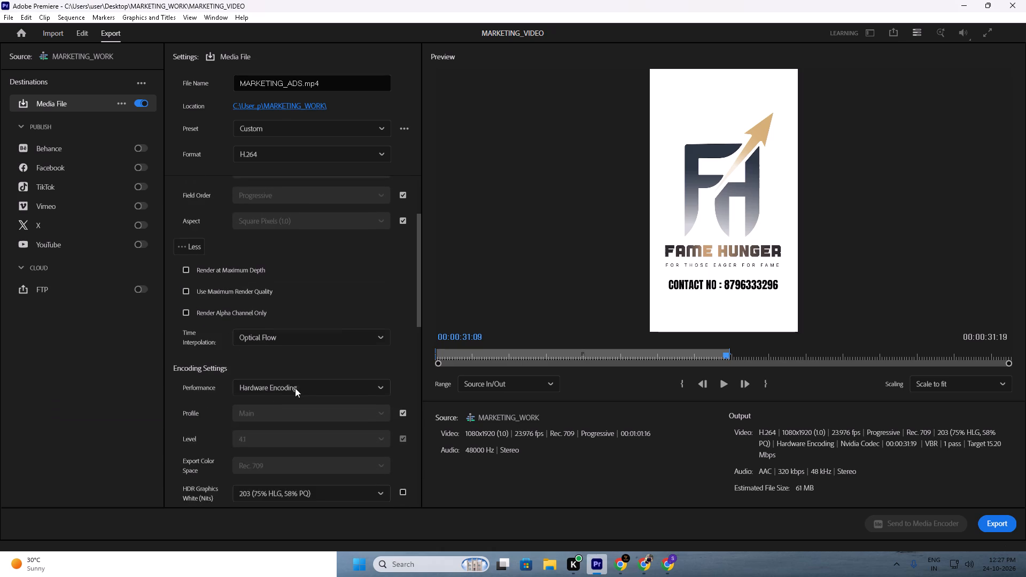
scroll(295, 388, "down", 20)
scroll(295, 388, "down", 19)
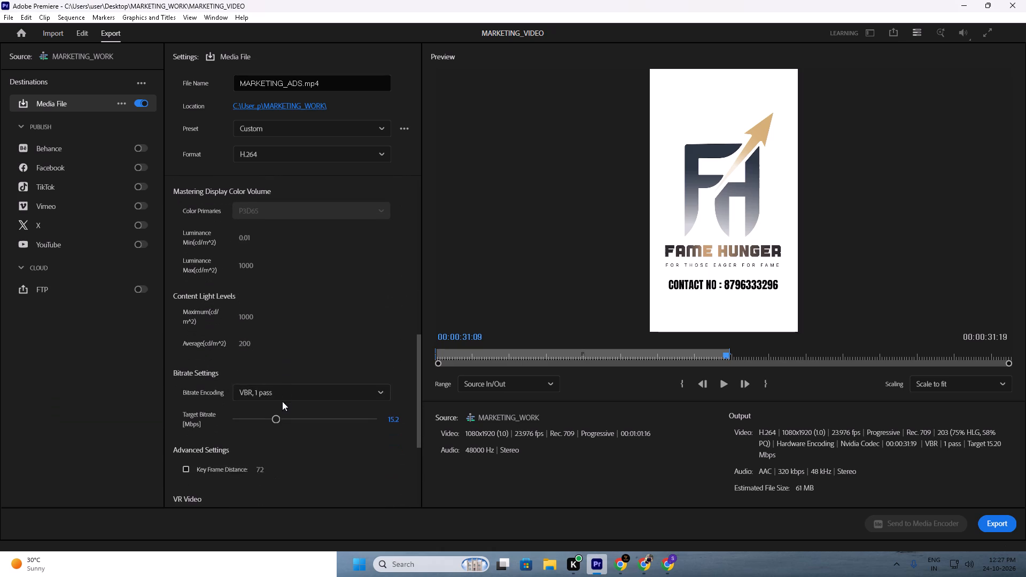
left_click_drag(277, 407, 473, 399)
Export the sequence as MARKETING_ADS.mp4 with the configured settings.
scroll(307, 313, "down", 14)
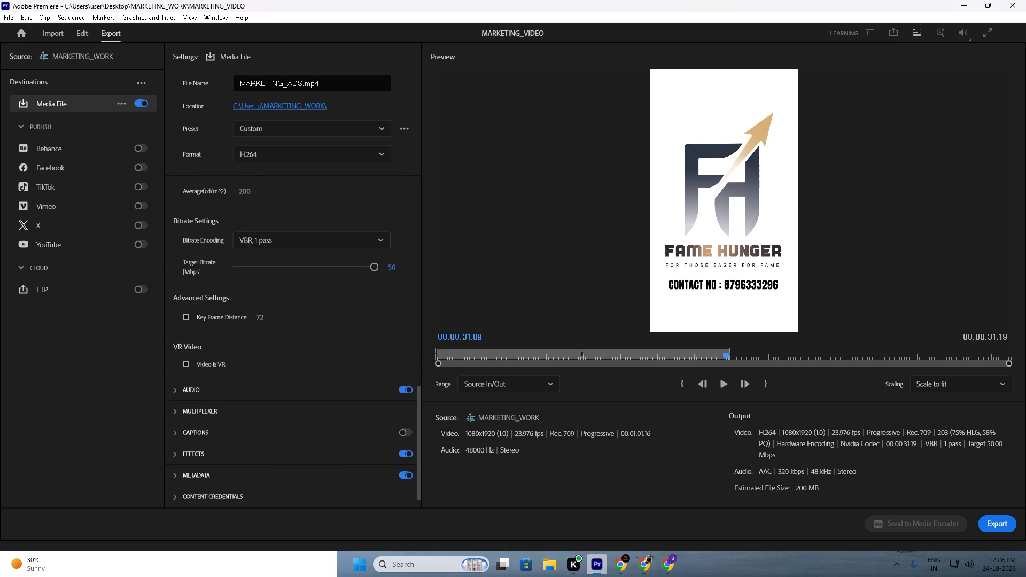
left_click(986, 542)
left_click(986, 532)
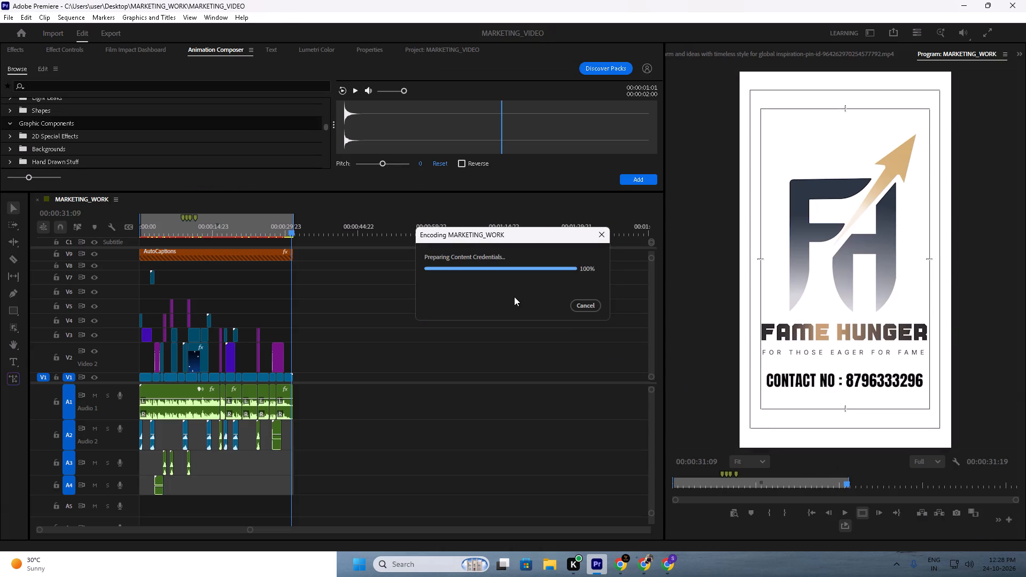
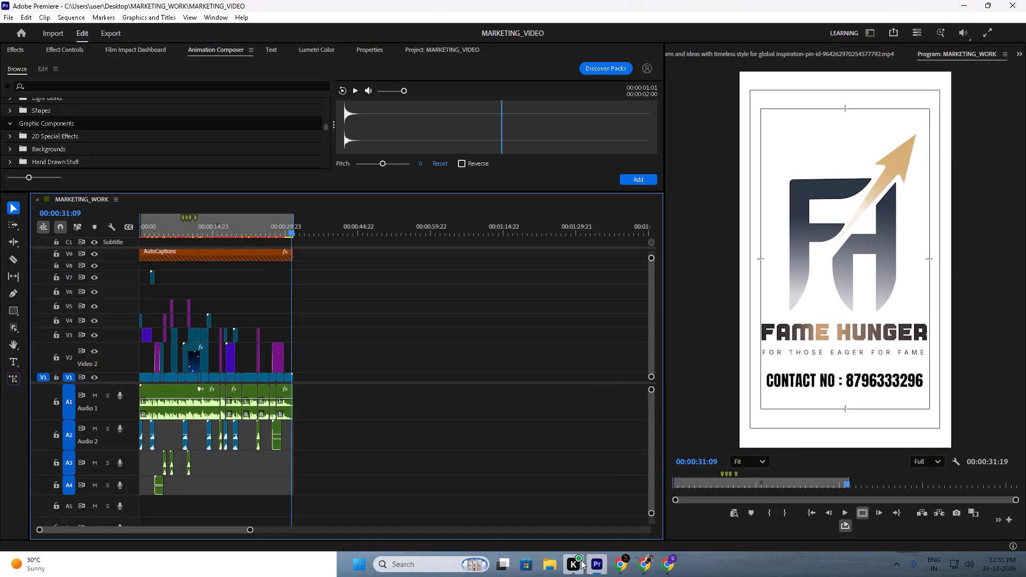
In File Explorer, open the exported MARKETING_ADS video from the MARKETING_WORK folder on the Desktop for playback.
left_click(534, 564)
left_click(550, 564)
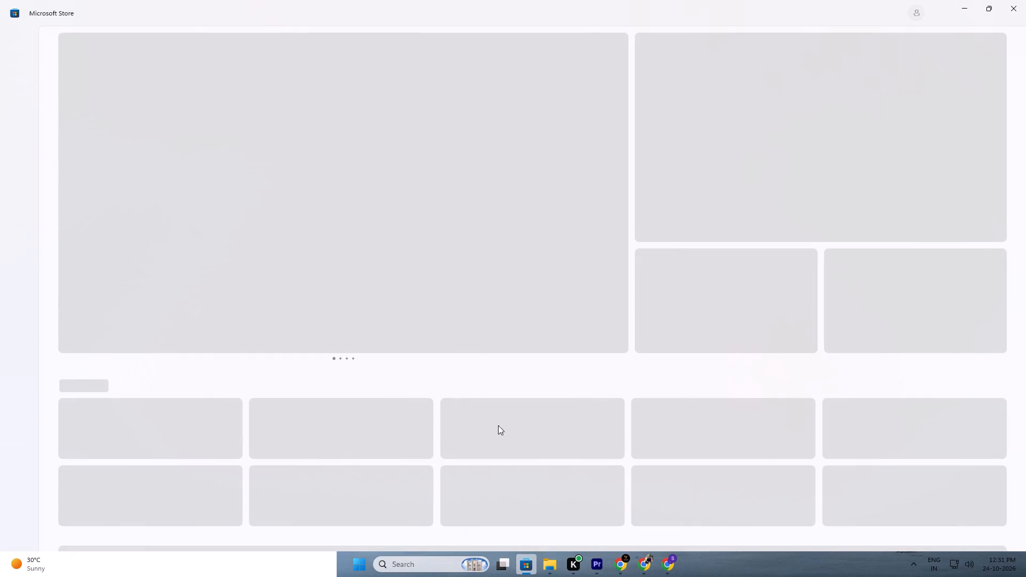
left_click(1025, 0)
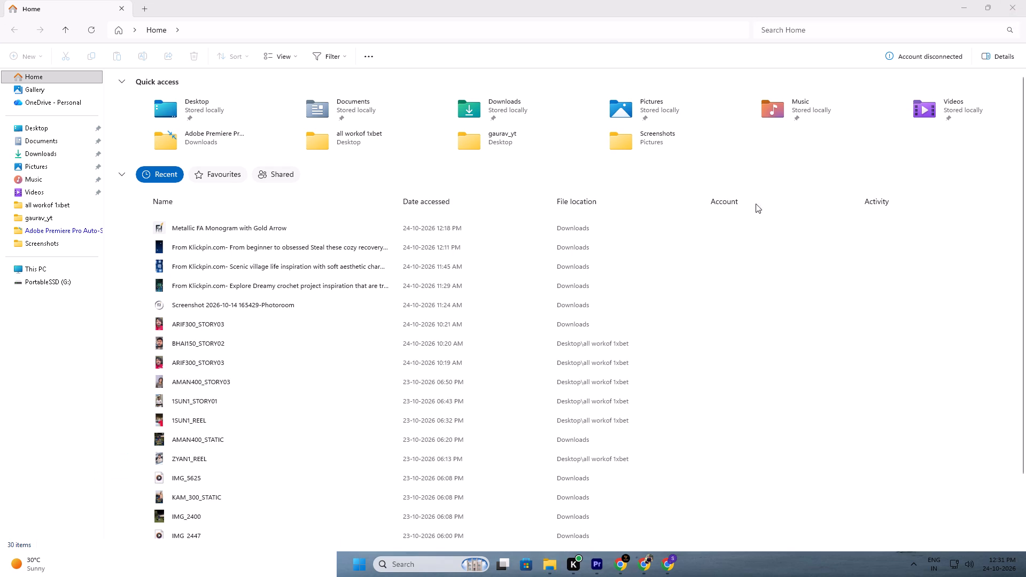
left_click(551, 563)
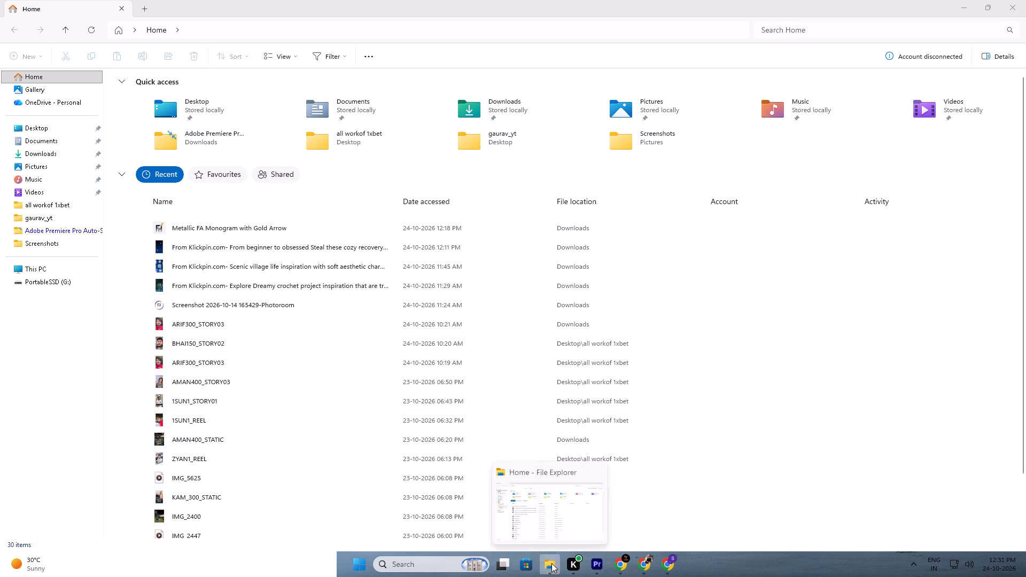
left_click(250, 213)
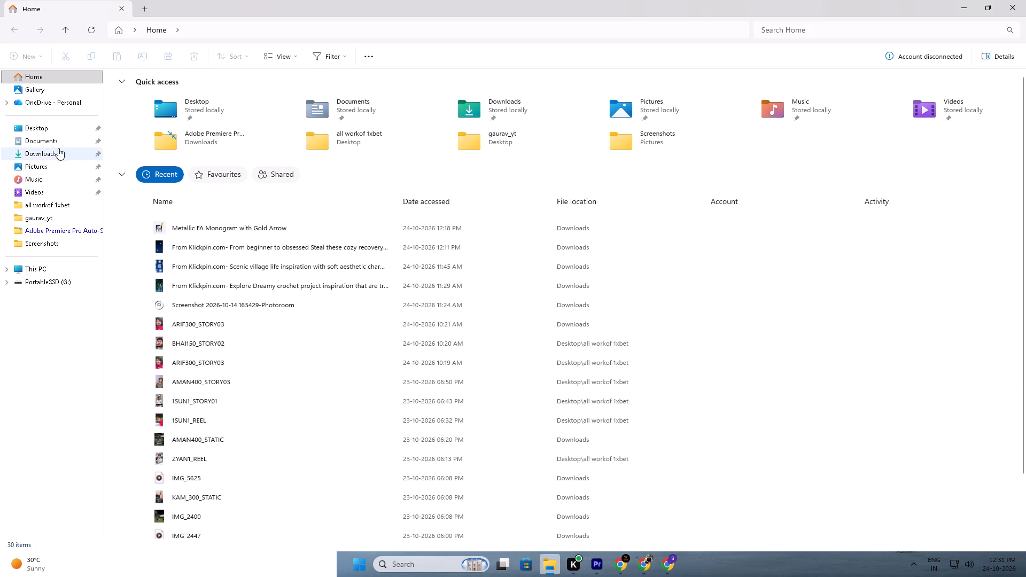
left_click(57, 147)
left_click(55, 143)
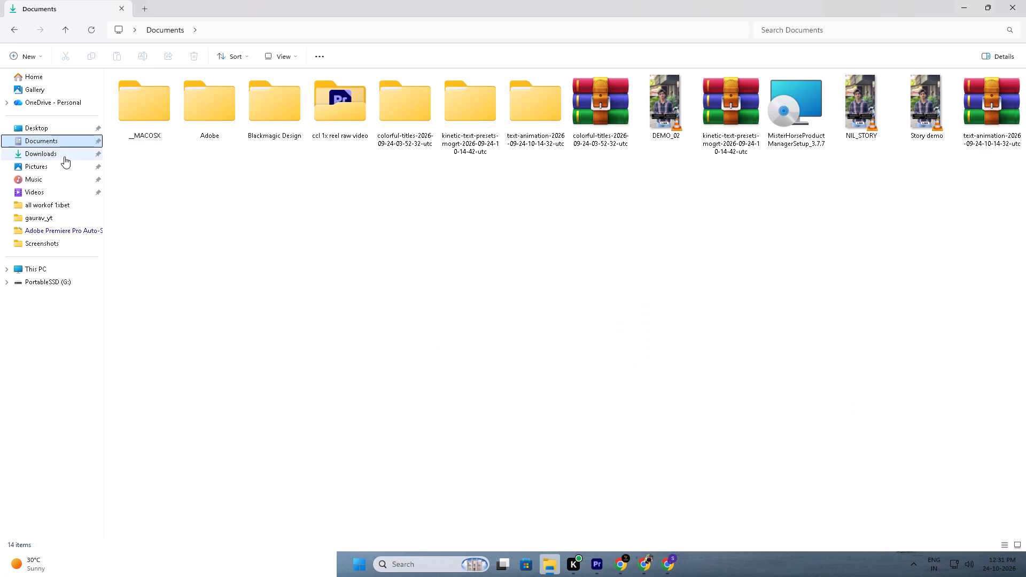
left_click(60, 136)
left_click(67, 134)
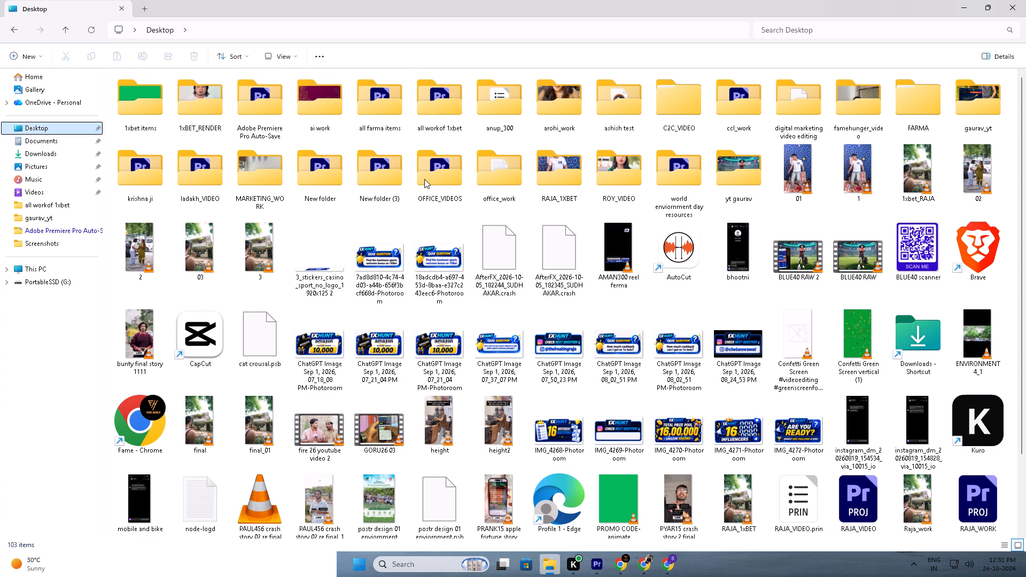
double_click(264, 174)
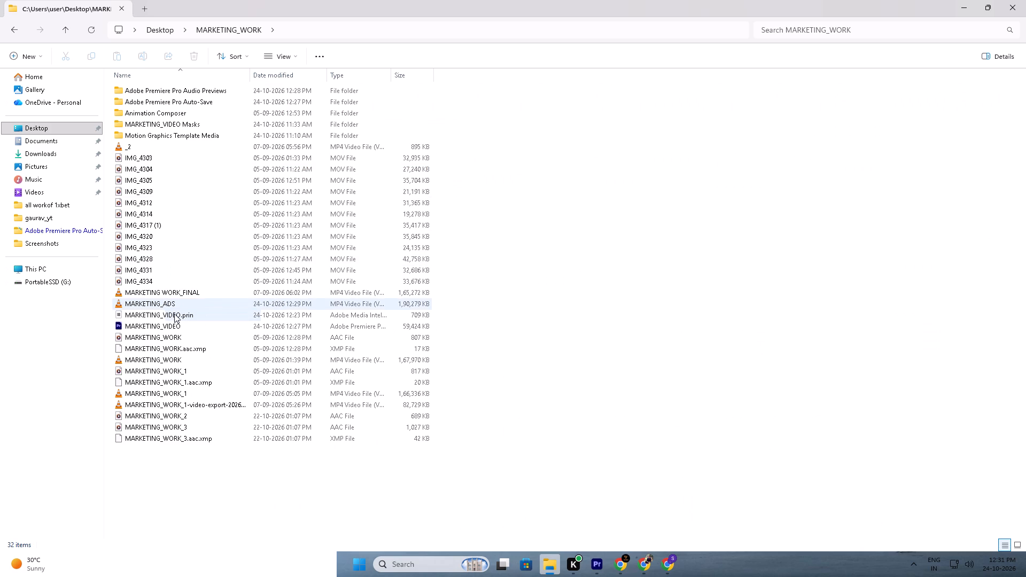
double_click(178, 301)
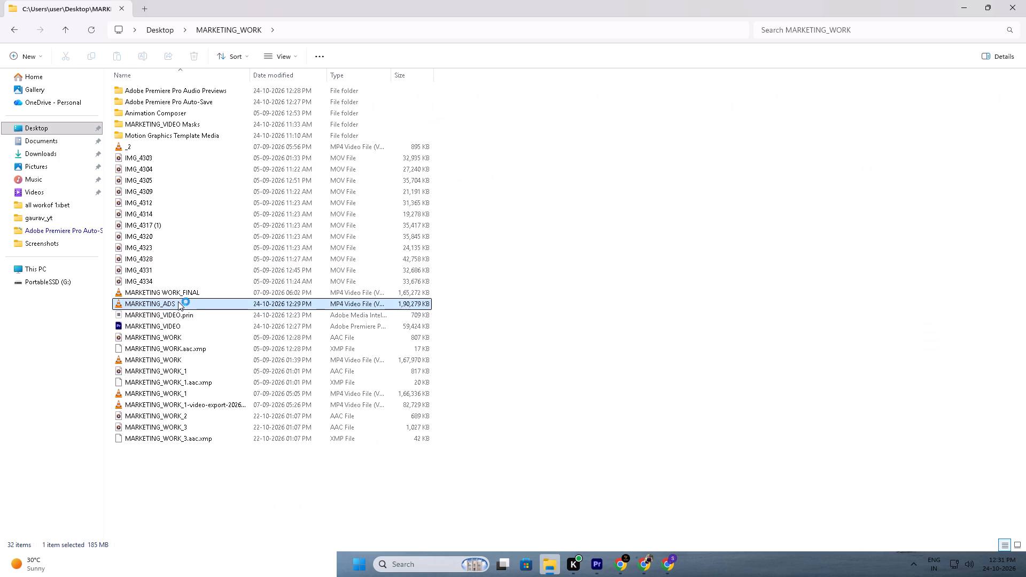
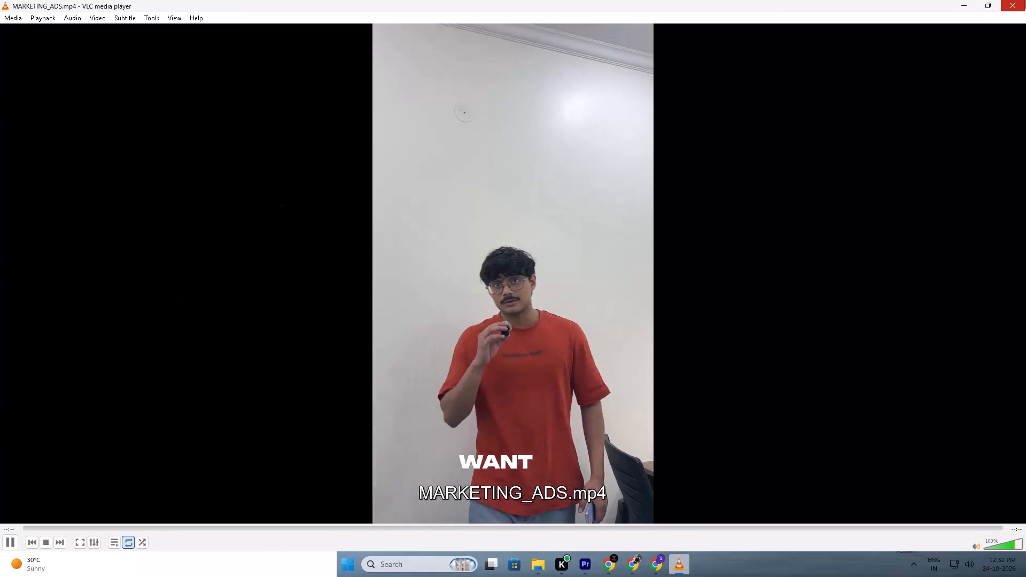
Close the exported video's playback and switch back to the MARKETING_VIDEO project in Premiere.
left_click(1025, 0)
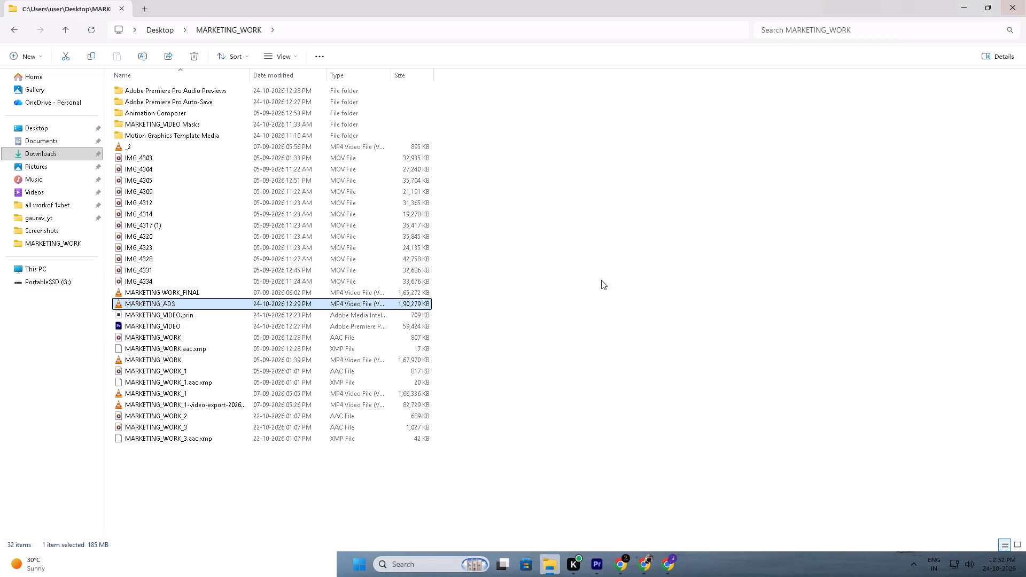
left_click(601, 280)
left_click(590, 569)
left_click(434, 336)
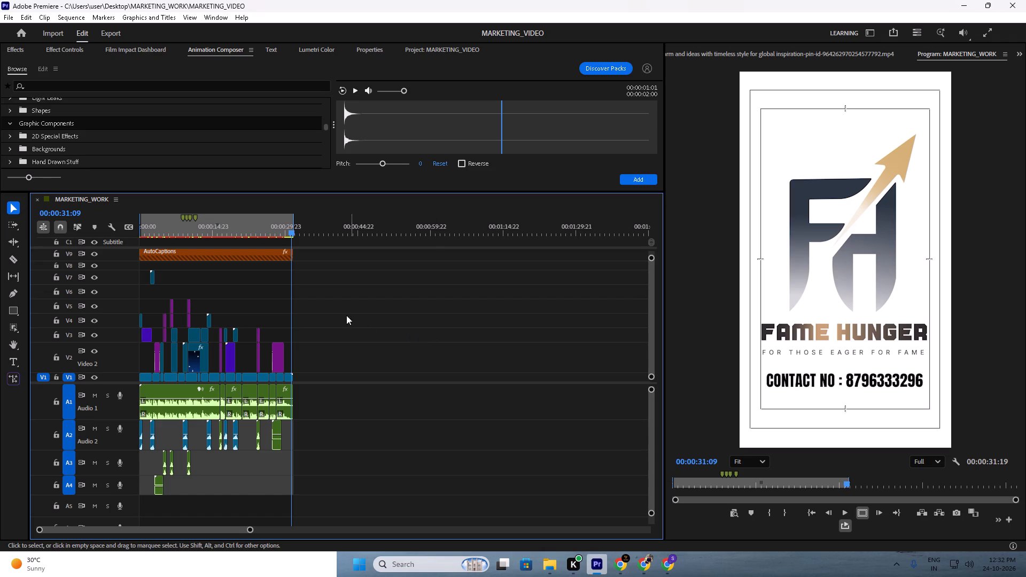
Move the Blue.mp4 clip near the two-second mark of the MARKETING_WORK sequence from track V7 down to V4.
left_click_drag(268, 237, 151, 242)
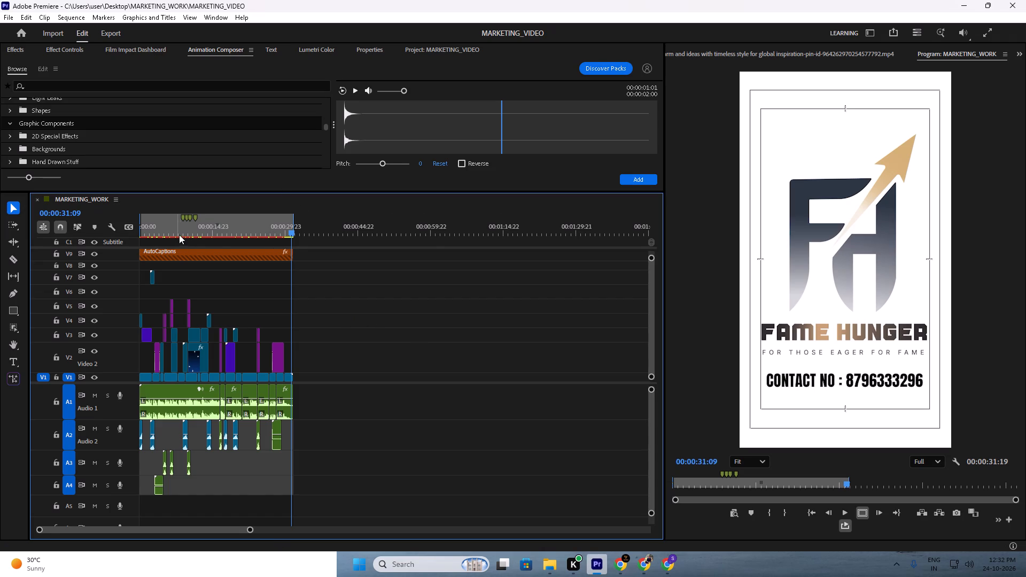
left_click_drag(187, 231, 108, 236)
scroll(145, 260, "up", 7, "alt")
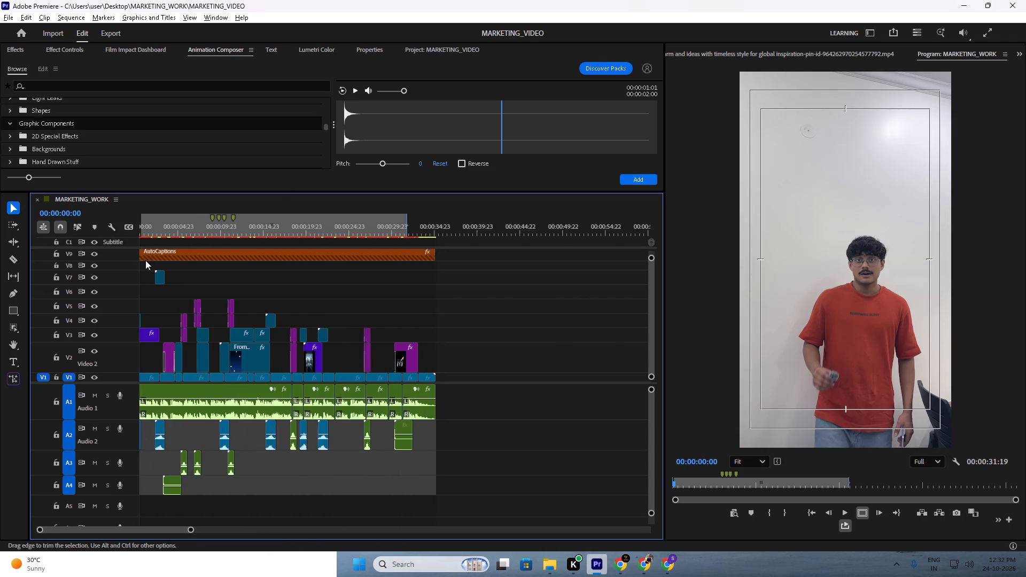
scroll(145, 260, "up", 20, "alt")
scroll(145, 260, "up", 2, "alt")
left_click_drag(265, 285, 267, 329)
left_click(270, 299)
left_click_drag(270, 281, 268, 313)
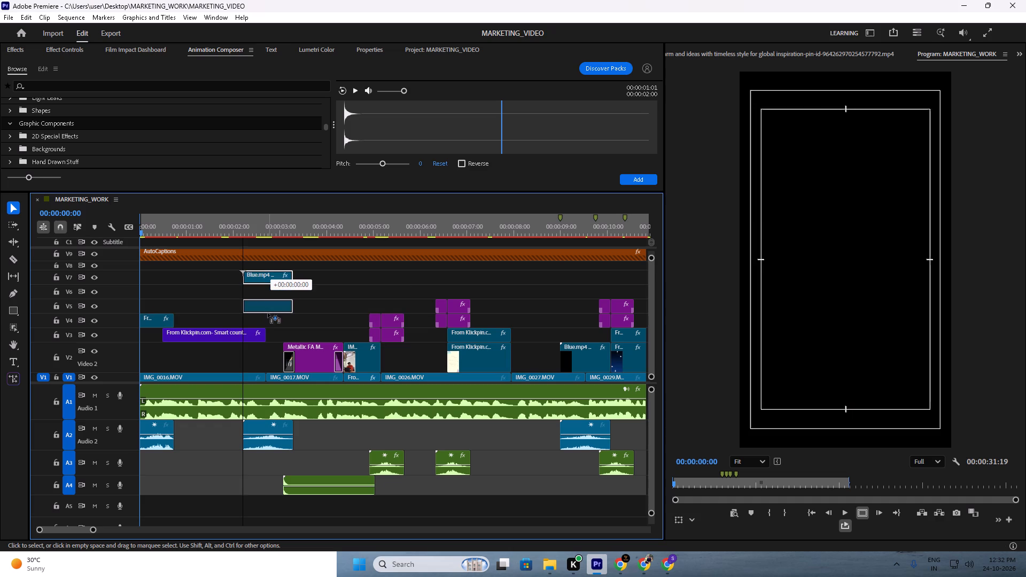
left_click_drag(268, 313, 268, 322)
left_click(268, 292)
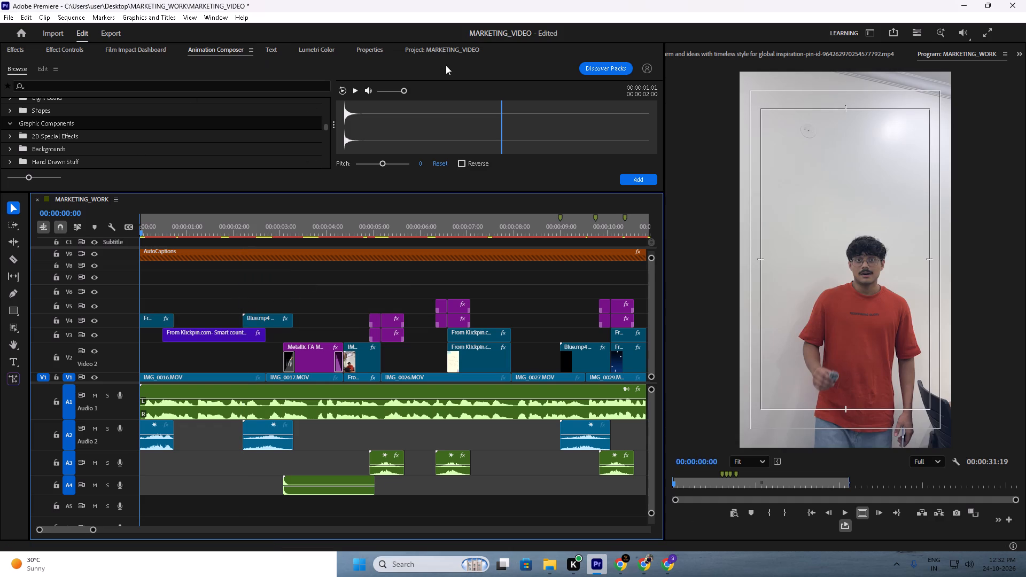
Create a new adjustment layer in the project with the default video settings.
left_click(445, 54)
scroll(412, 122, "down", 15)
left_click(501, 96)
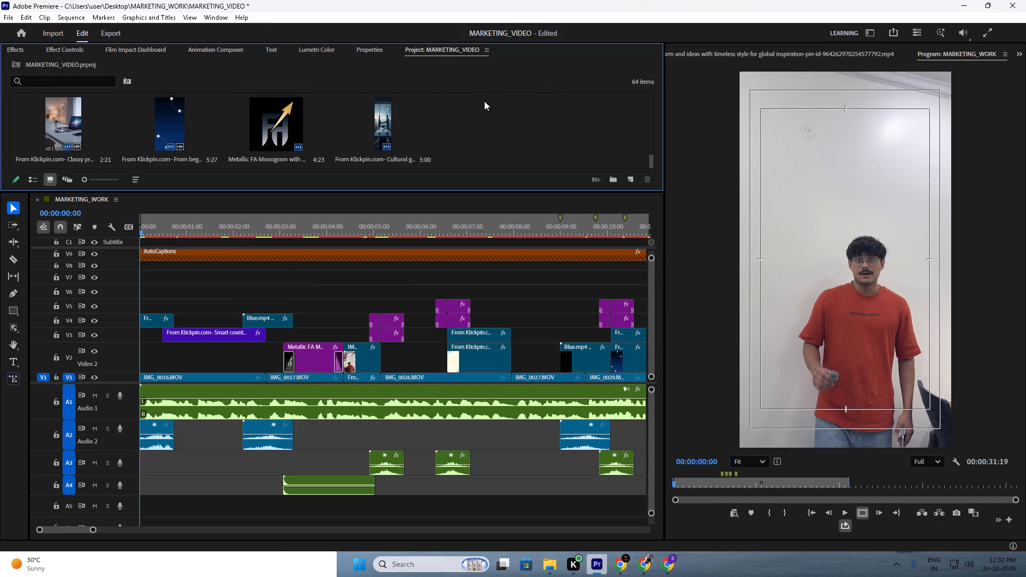
right_click(473, 115)
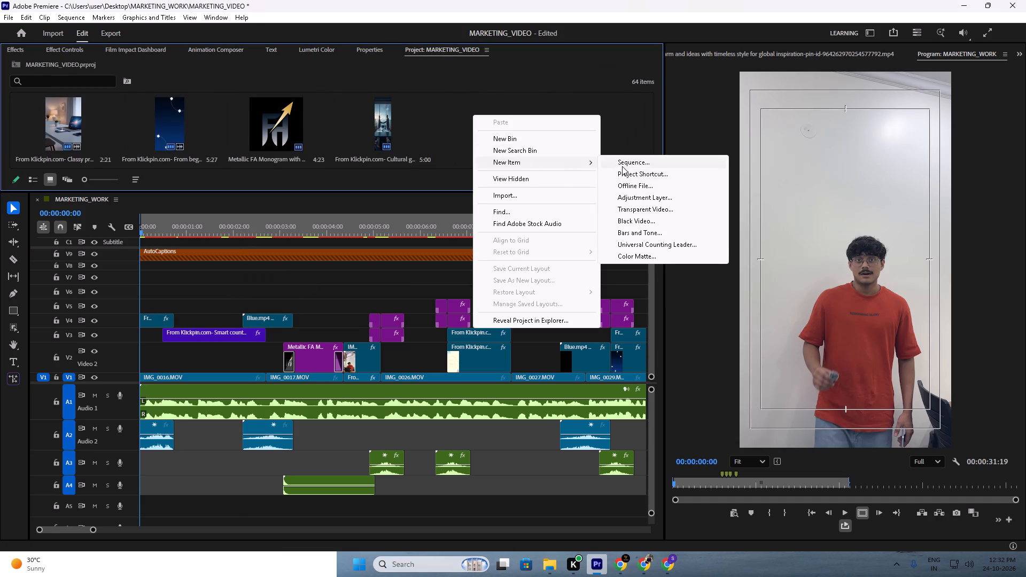
left_click(633, 194)
left_click(550, 329)
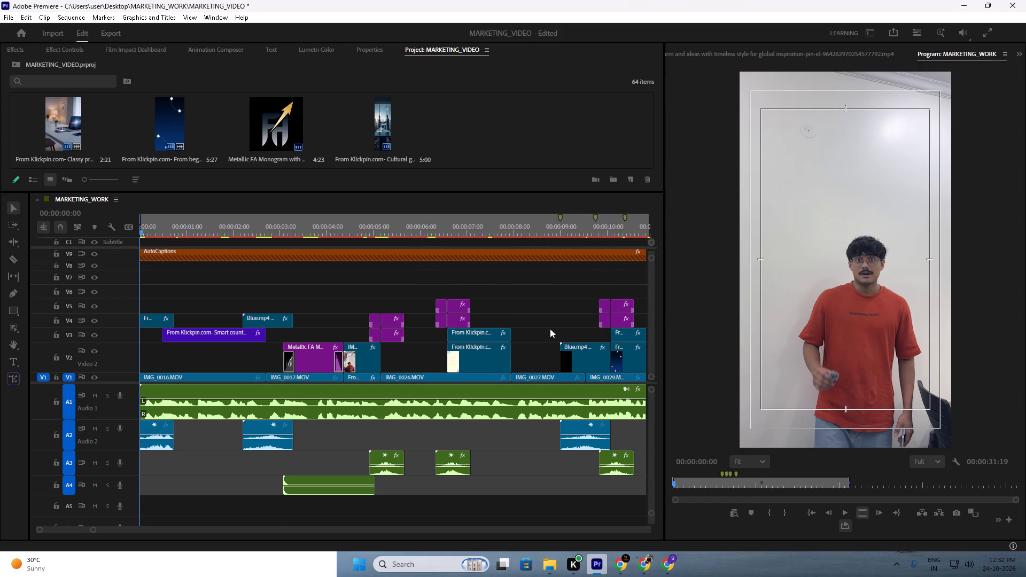
Place the adjustment layer on V7 from the sequence start and extend it to the end of the last Metallic FA Monogram clip.
left_click_drag(488, 127, 132, 283)
left_click_drag(376, 281, 661, 281)
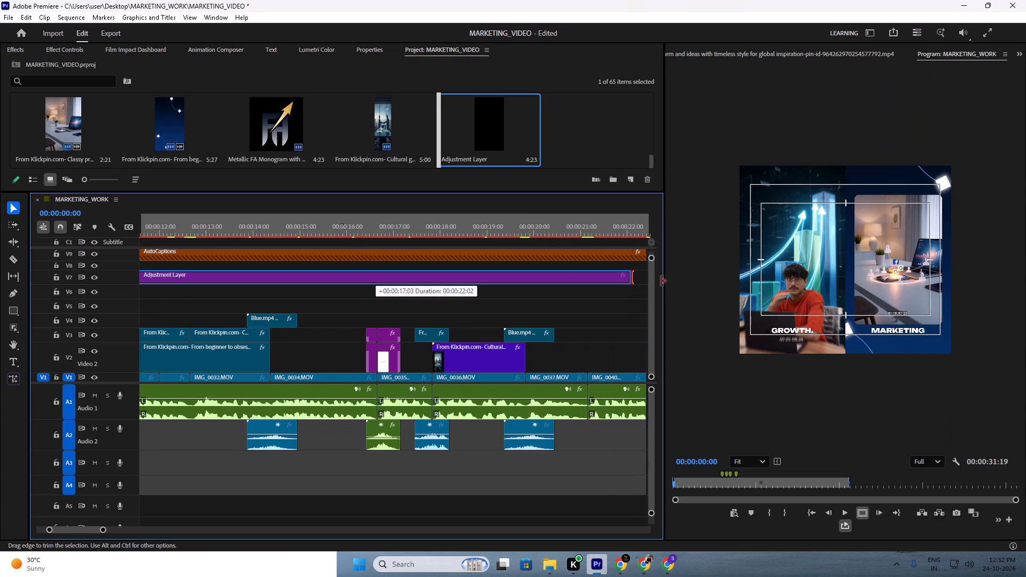
left_click_drag(661, 281, 654, 284)
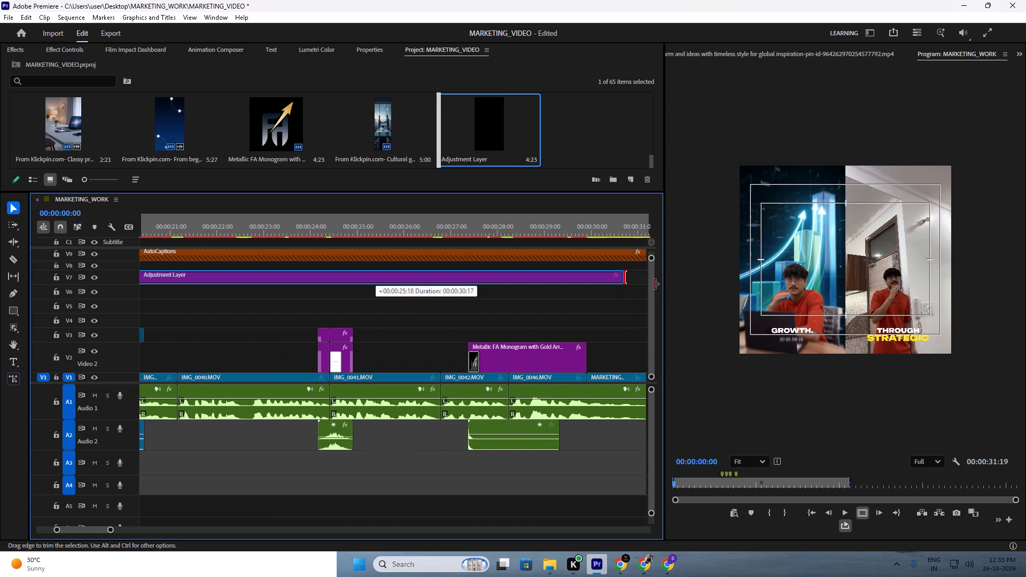
left_click_drag(654, 284, 561, 305)
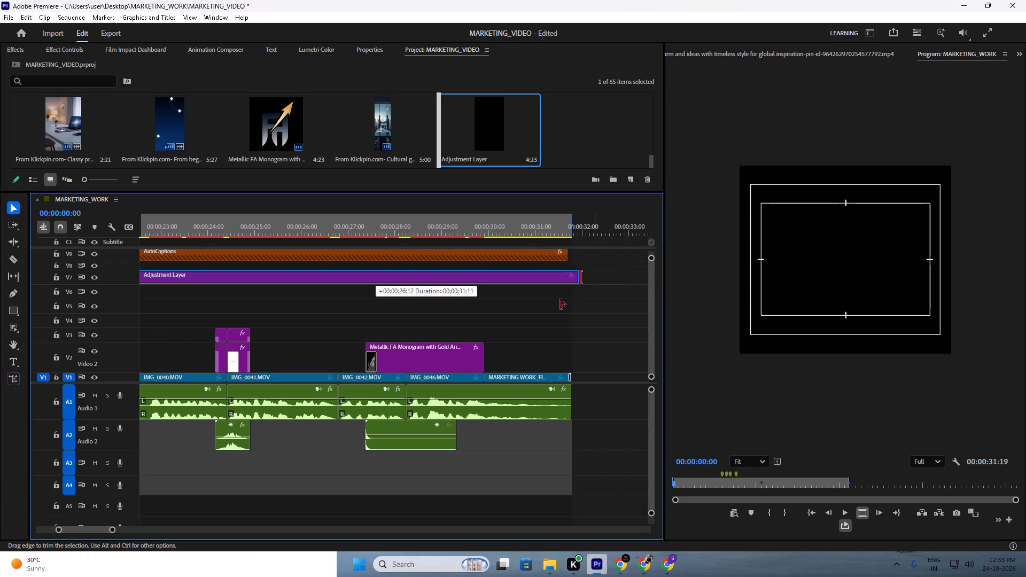
left_click_drag(561, 305, 490, 307)
Park the playhead at 00:00:28:05 and save the project.
left_click_drag(426, 232, 406, 233)
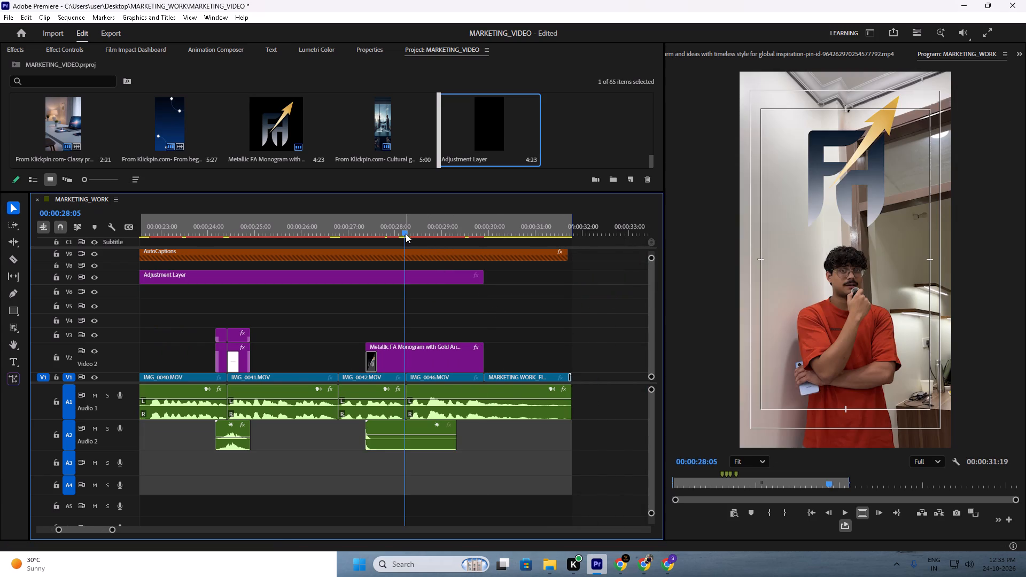
key("ctrl+a")
key("ctrl+s")
key("ctrl+s")
key("ctrl+s")
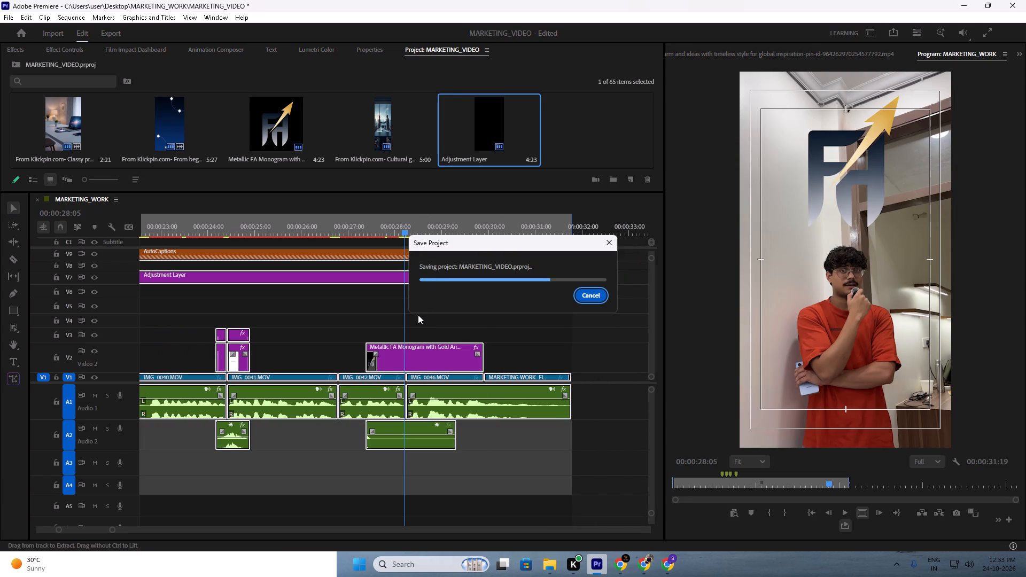
left_click(414, 316)
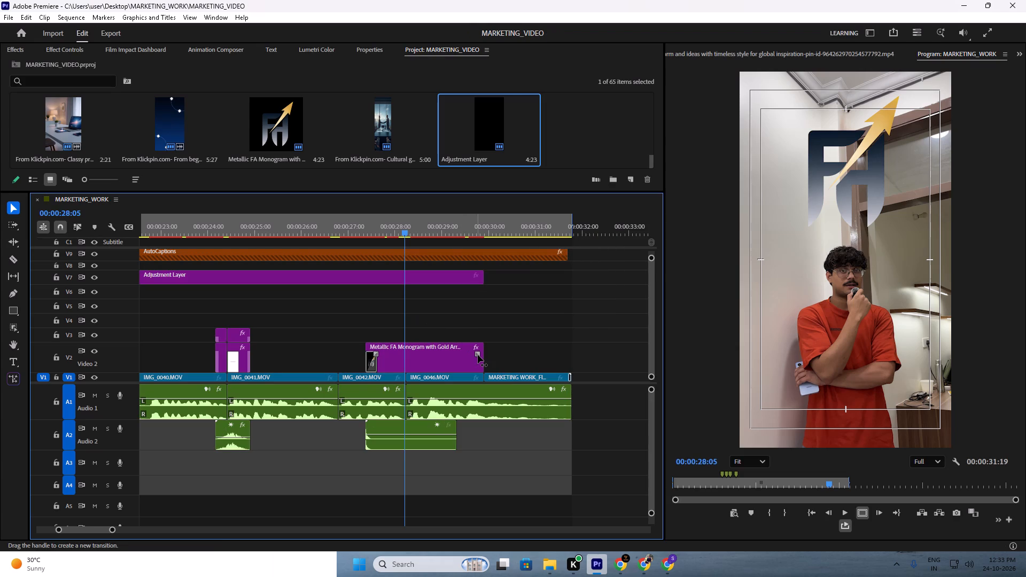
Add a transition at the end of the last Metallic FA Monogram clip on V2.
left_click_drag(478, 355, 473, 355)
Apply the automatic Lumetri basic correction to the adjustment layer on V7, enlarging the Lumetri workspace for the grading.
scroll(448, 303, "down", 11, "alt")
scroll(448, 305, "up", 9)
left_click(516, 277)
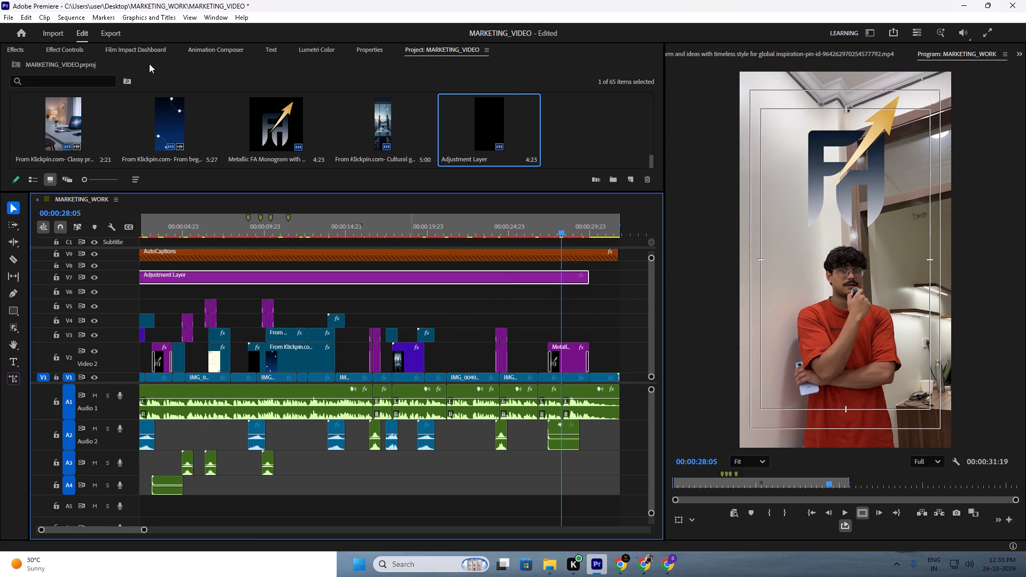
left_click(75, 47)
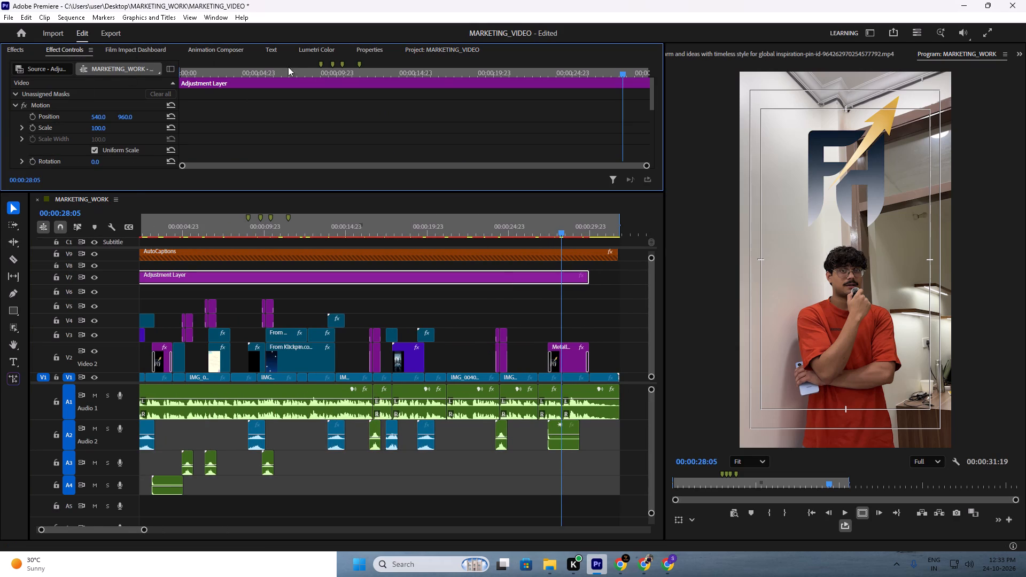
left_click(323, 49)
left_click_drag(252, 191, 215, 370)
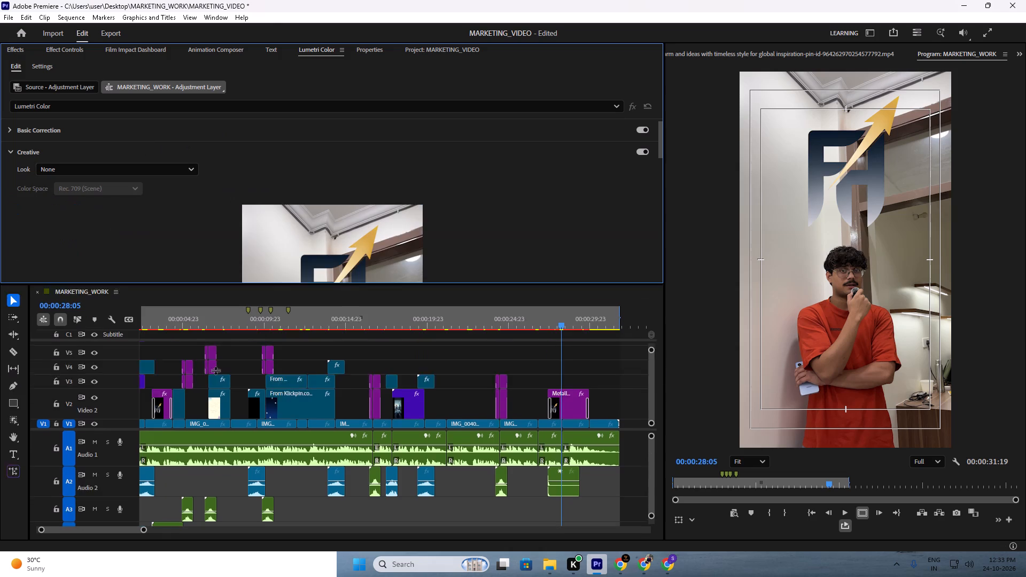
left_click_drag(215, 370, 212, 392)
left_click(10, 128)
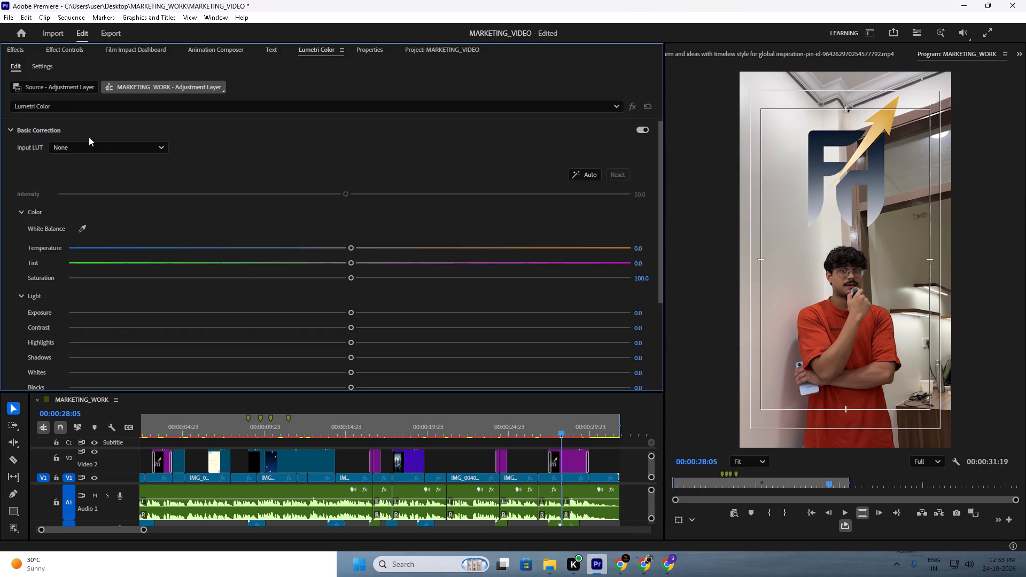
scroll(134, 159, "down", 1)
left_click(587, 169)
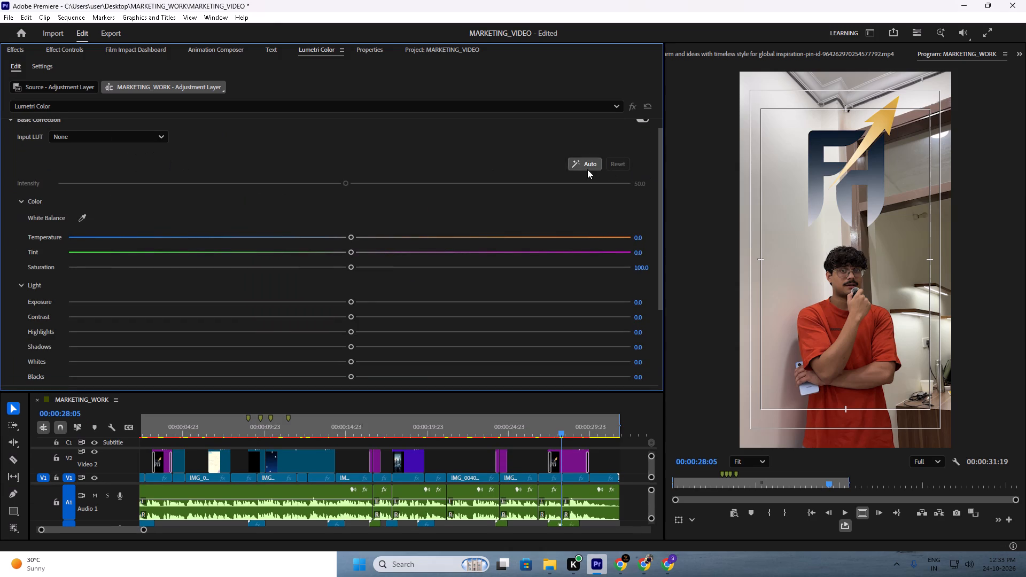
Set the adjustment layer's Lumetri temperature to about -6.2 and tint to about 4.1.
scroll(446, 193, "down", 4)
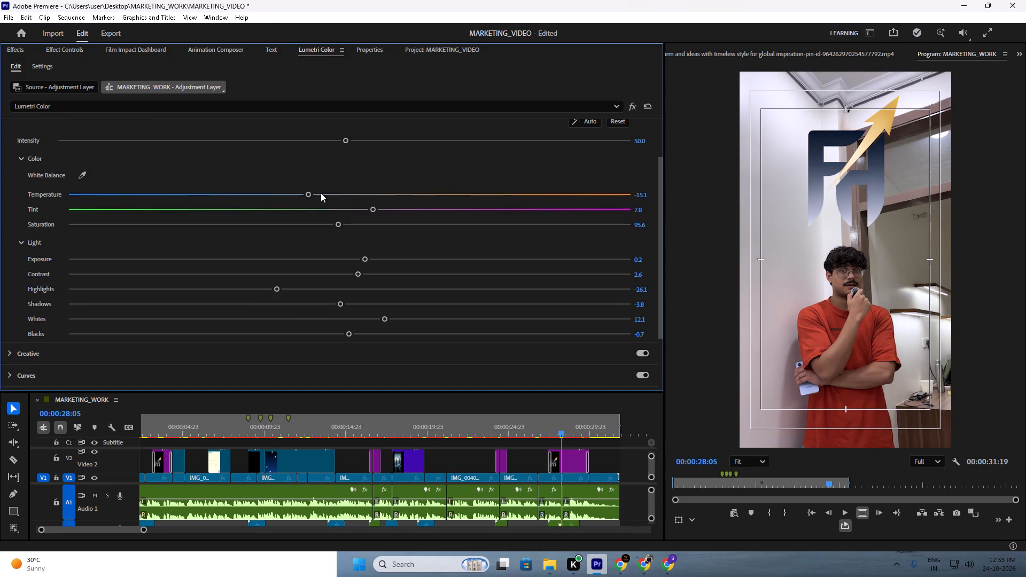
left_click_drag(305, 192, 352, 194)
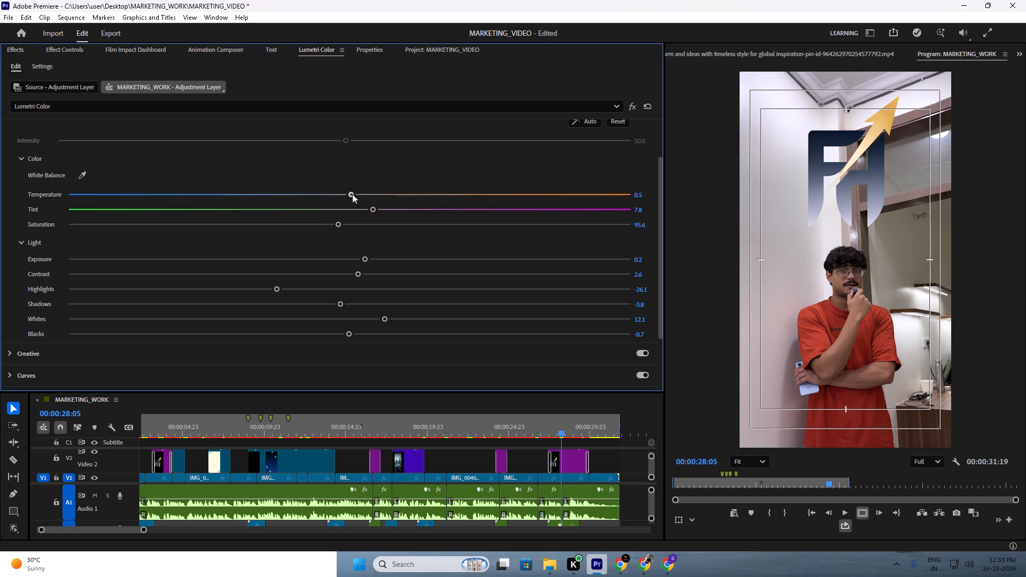
left_click_drag(352, 194, 331, 194)
left_click_drag(367, 208, 349, 208)
left_click_drag(349, 208, 360, 209)
Raise the adjustment layer's Lumetri exposure to about 1.9 and contrast to about 21.2.
scroll(363, 231, "down", 4)
scroll(320, 228, "down", 2)
left_click_drag(367, 197, 379, 197)
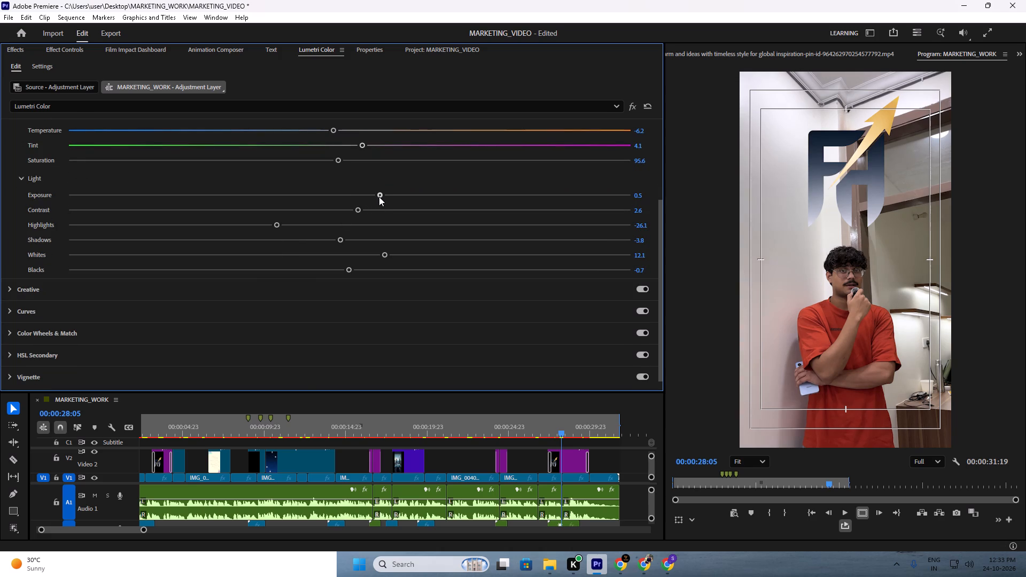
left_click_drag(379, 197, 407, 195)
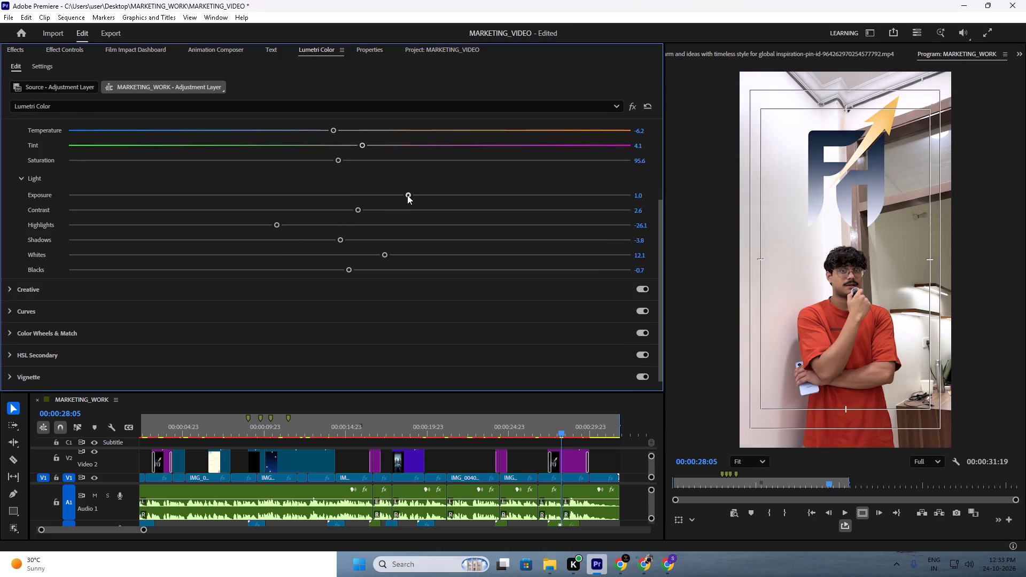
left_click_drag(407, 195, 414, 196)
left_click_drag(414, 196, 480, 197)
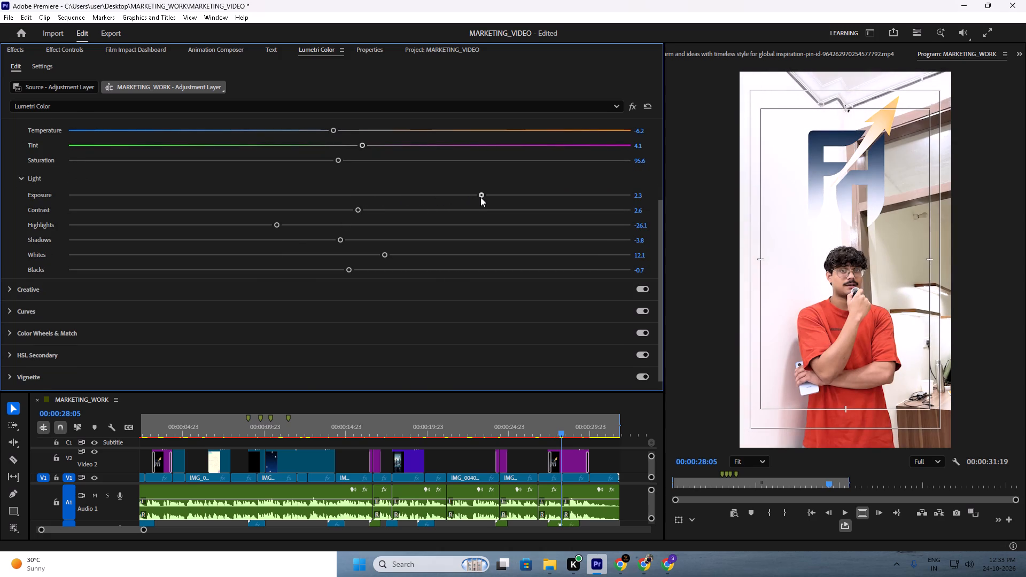
left_click_drag(480, 197, 453, 198)
scroll(395, 202, "down", 3)
left_click_drag(357, 190, 320, 194)
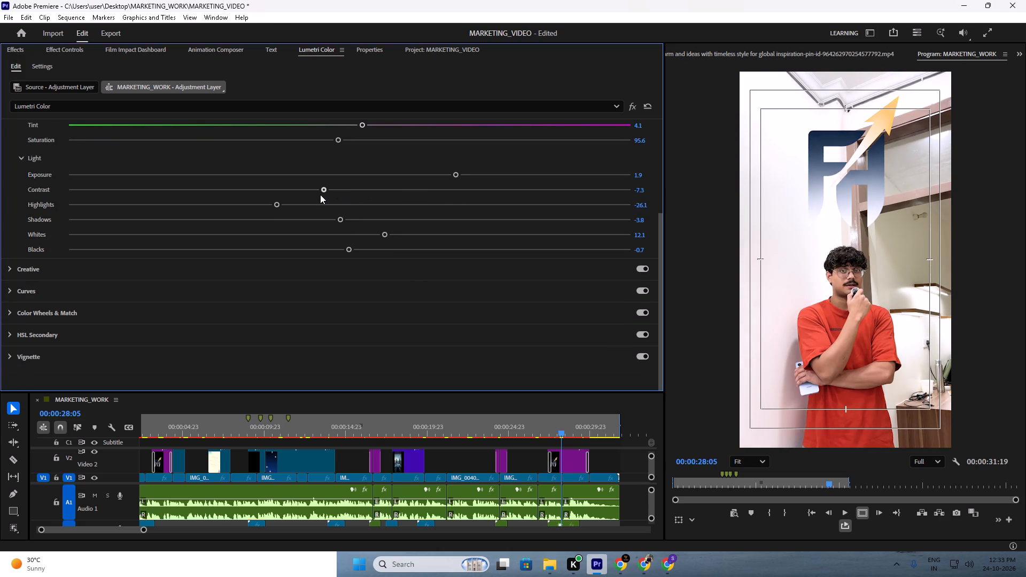
left_click_drag(320, 194, 415, 193)
left_click_drag(415, 193, 408, 193)
Set the adjustment layer's Lumetri highlights to about 9.0 and shadows to about 2.4.
left_click_drag(279, 206, 296, 206)
left_click_drag(296, 206, 374, 203)
left_click_drag(340, 217, 349, 224)
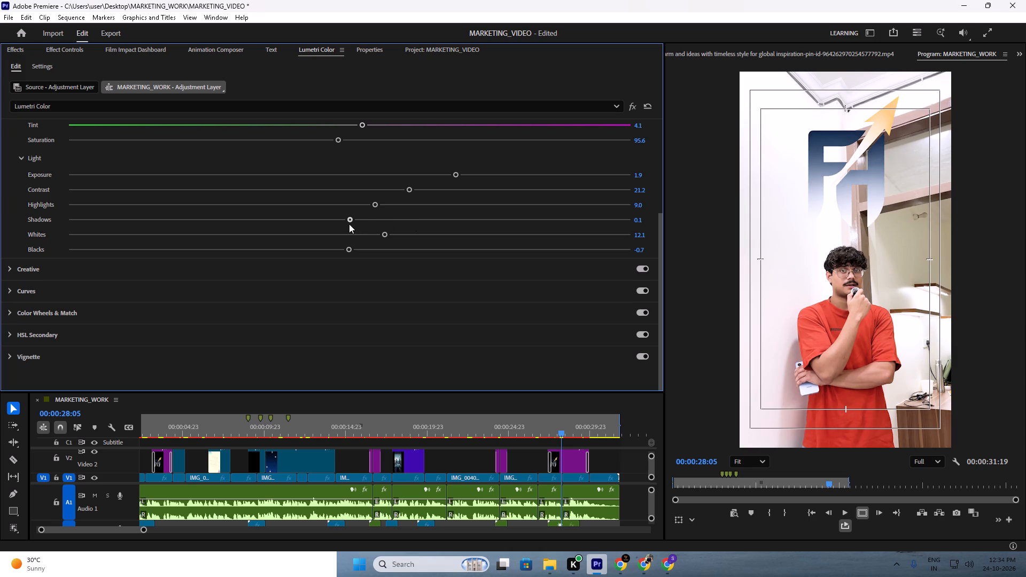
left_click_drag(349, 224, 355, 223)
Raise the adjustment layer's sharpening in the Lumetri Creative adjustments to about 42.3.
scroll(239, 240, "down", 3)
left_click(10, 271)
scroll(107, 275, "down", 7)
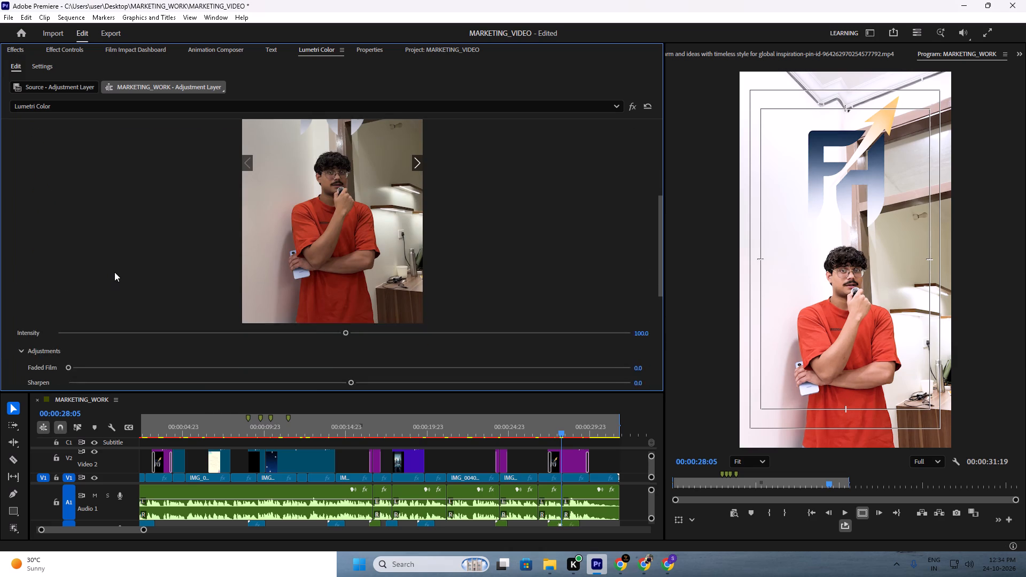
scroll(114, 272, "down", 11)
left_click_drag(351, 252, 351, 252)
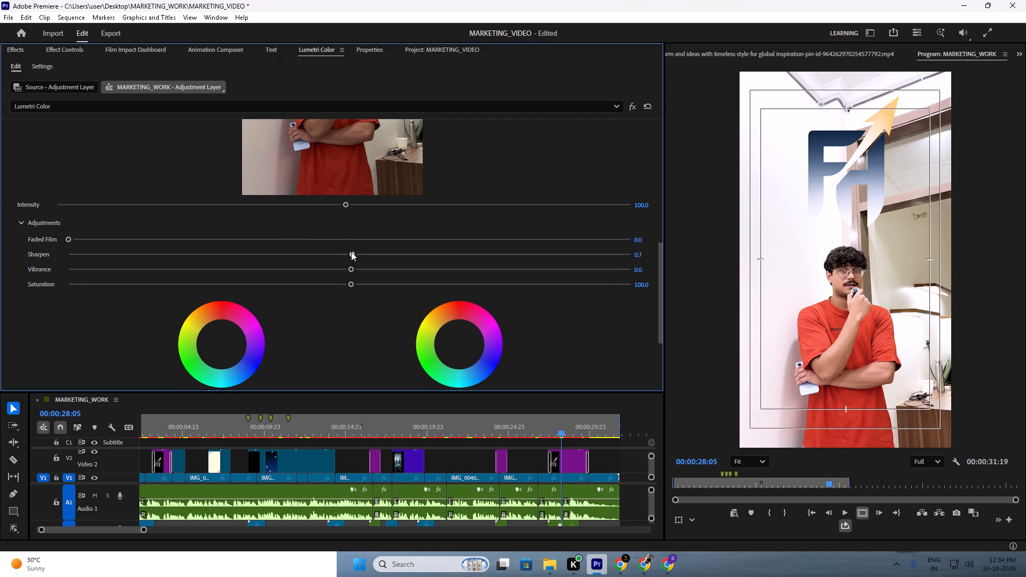
left_click_drag(351, 252, 513, 262)
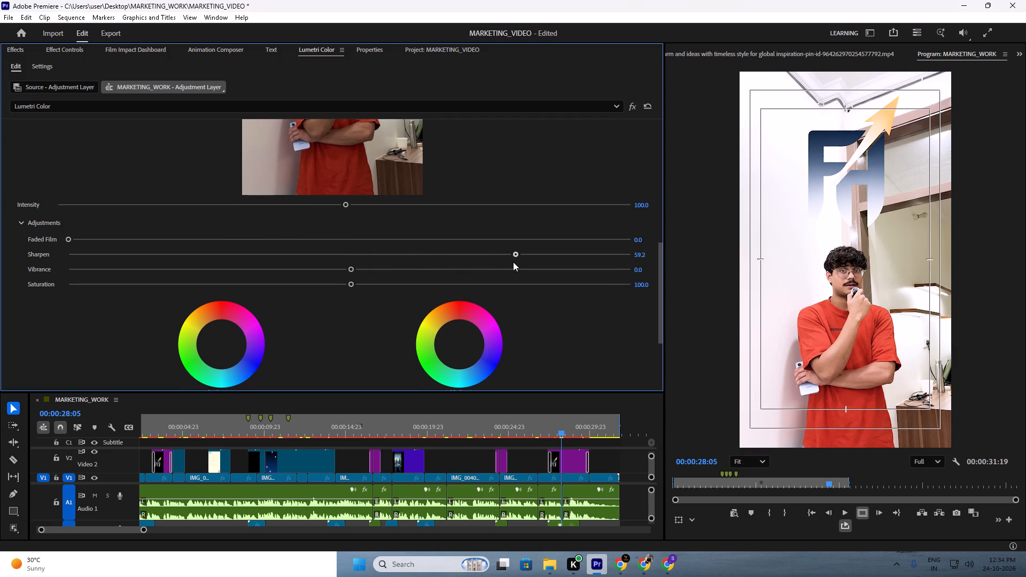
left_click_drag(513, 262, 468, 263)
scroll(399, 238, "down", 3)
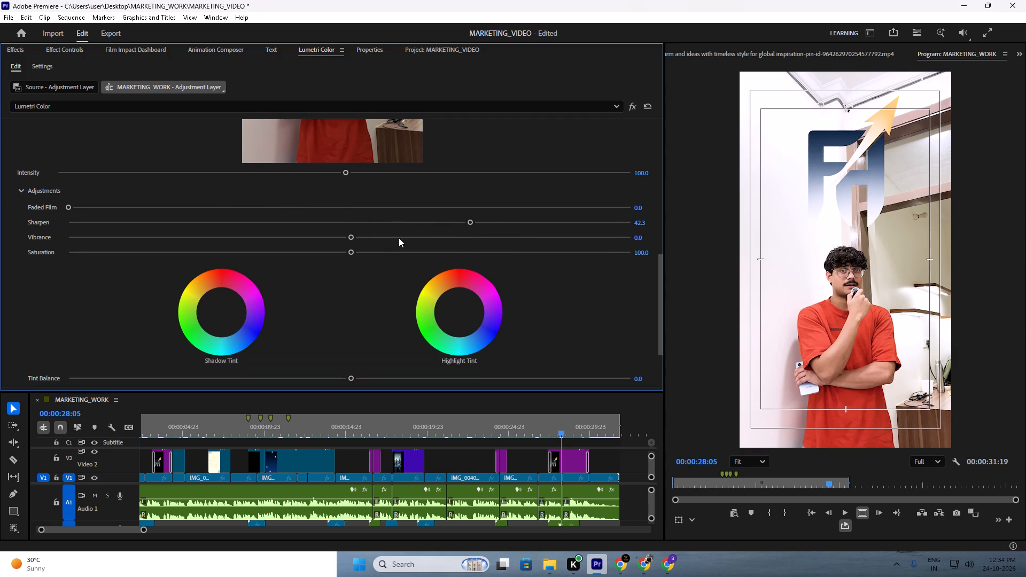
scroll(387, 238, "down", 4)
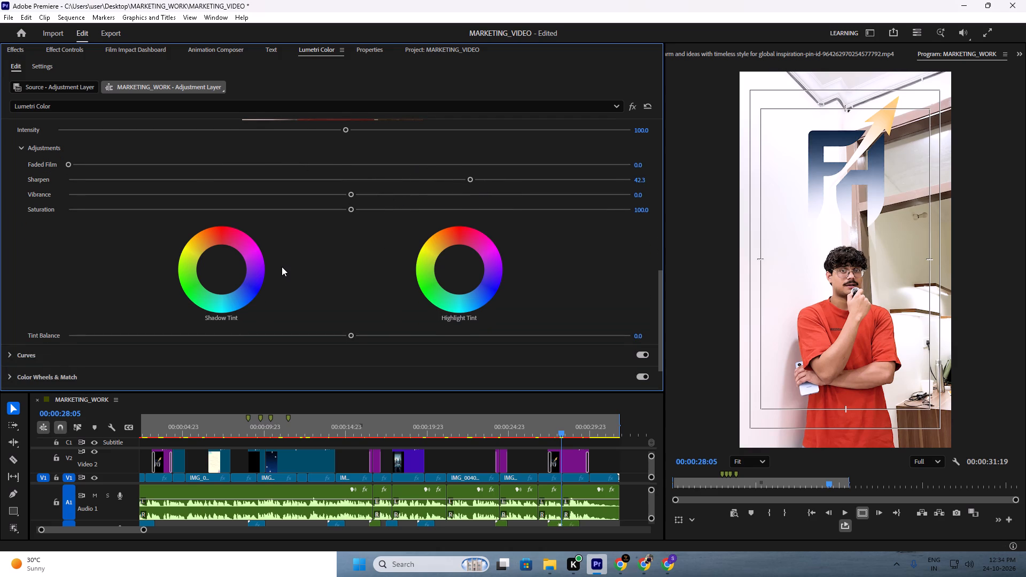
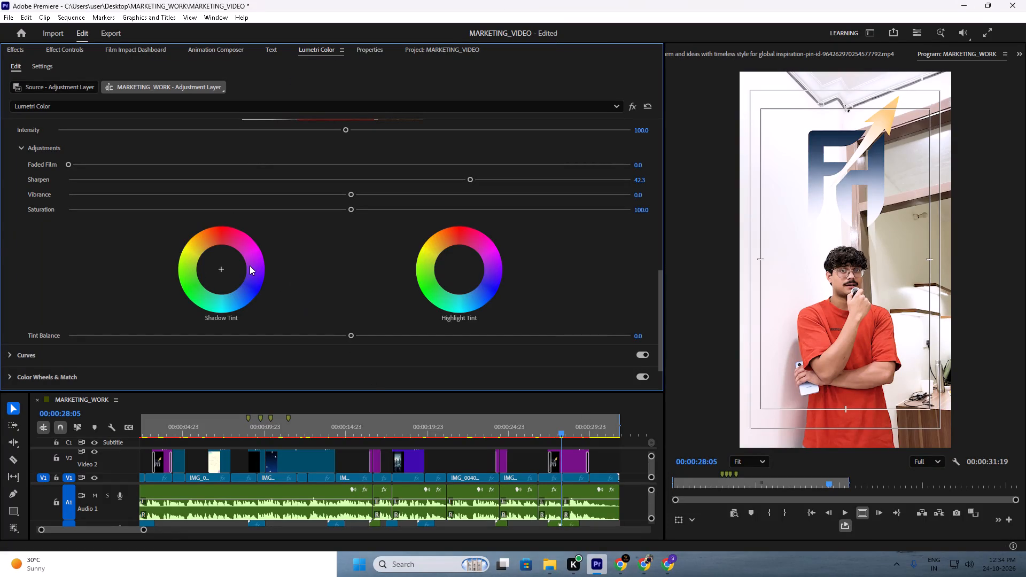
Set the adjustment layer's Lumetri vignette amount to about -0.1.
scroll(103, 278, "down", 6)
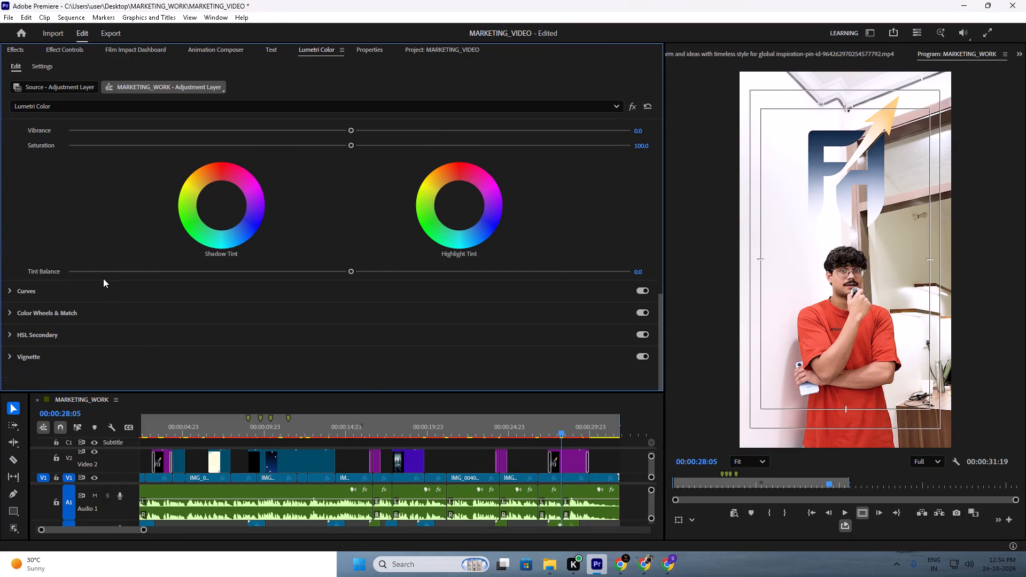
scroll(103, 278, "down", 6)
left_click(4, 358)
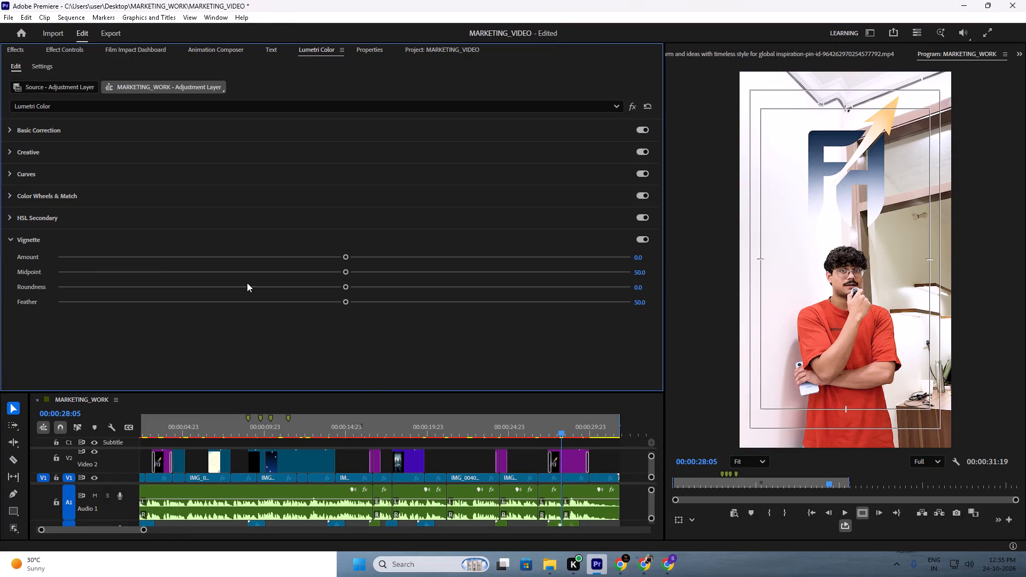
left_click_drag(346, 254, 366, 258)
left_click_drag(366, 258, 330, 276)
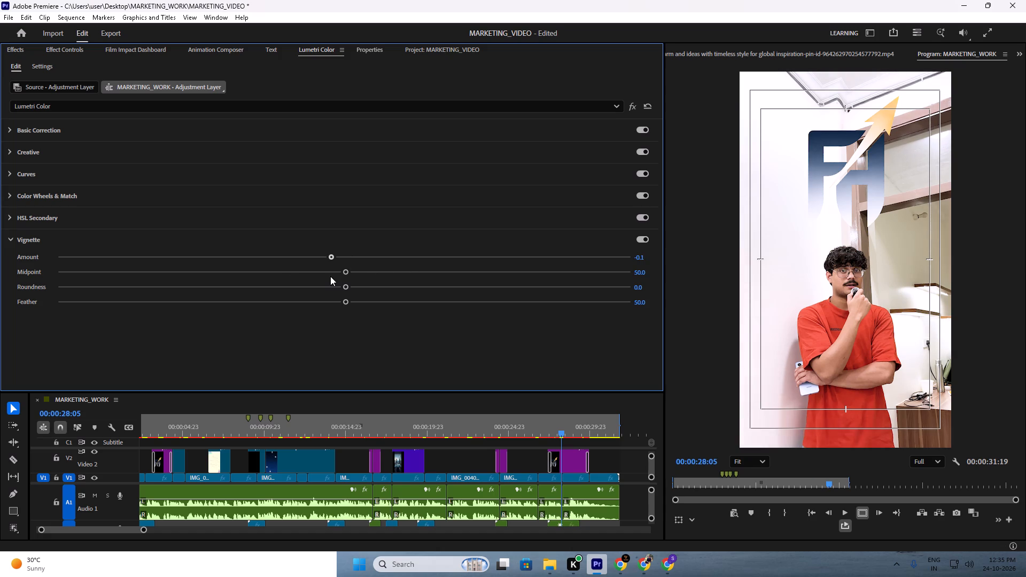
left_click_drag(330, 276, 322, 282)
left_click_drag(322, 282, 337, 283)
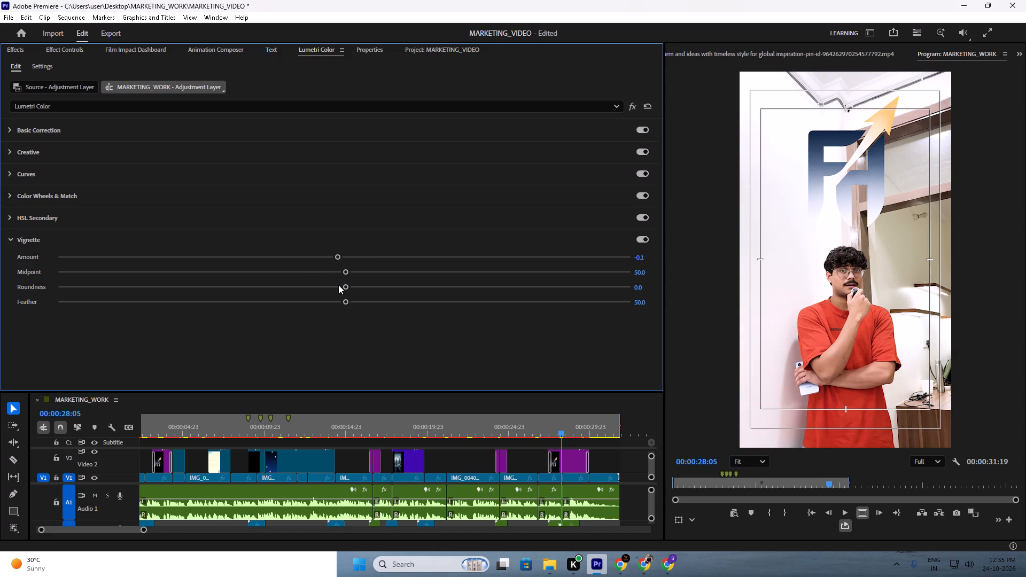
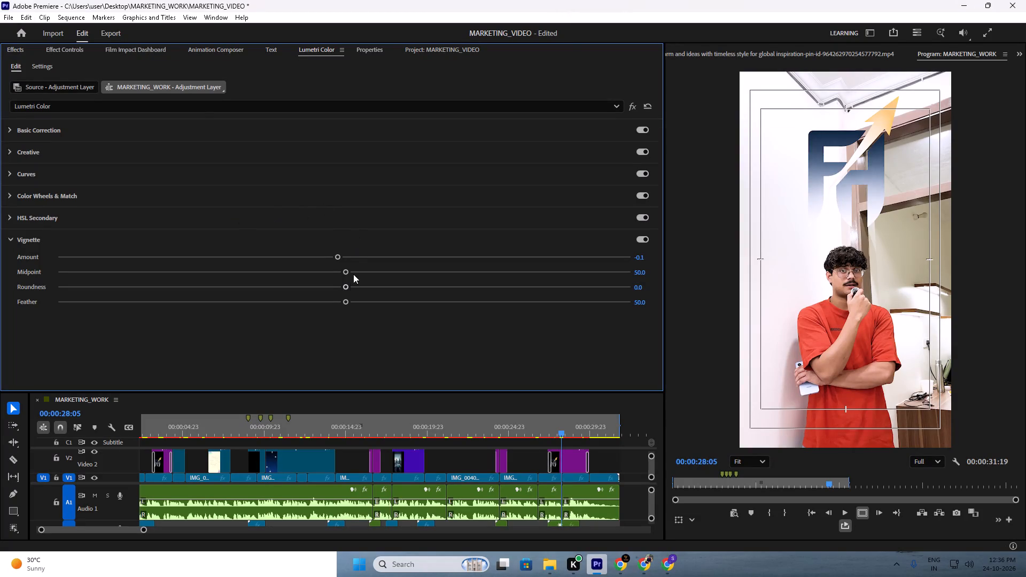
Set the adjustment layer's Lumetri vignette to amount about -0.3, midpoint about 47.9 and roundness about 18.9.
left_click_drag(341, 271, 401, 272)
left_click_drag(401, 272, 384, 272)
left_click_drag(338, 253, 393, 262)
left_click_drag(393, 262, 332, 264)
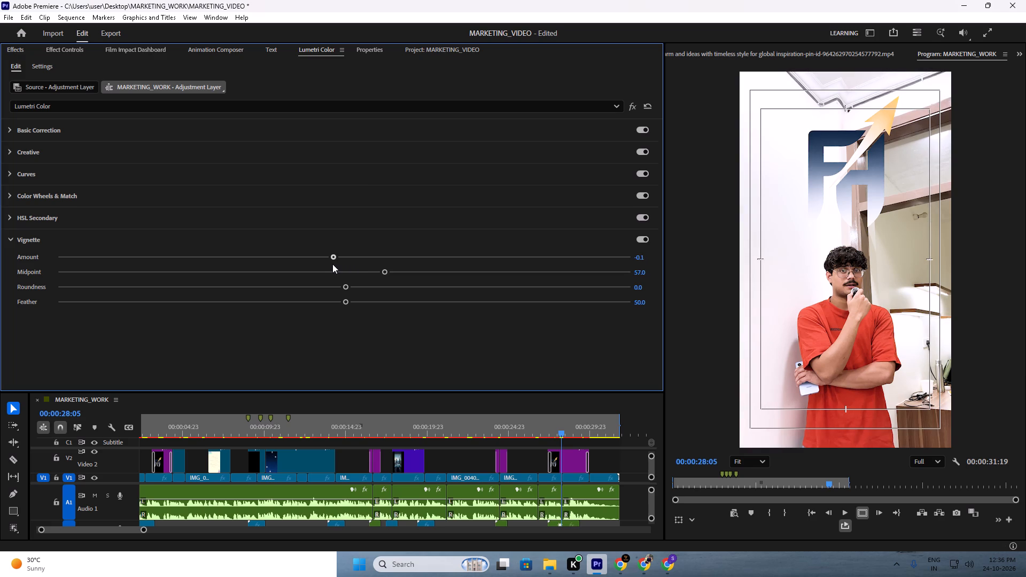
left_click_drag(332, 264, 333, 264)
left_click_drag(333, 264, 316, 263)
left_click_drag(346, 286, 357, 286)
left_click_drag(357, 286, 398, 289)
left_click_drag(385, 271, 286, 280)
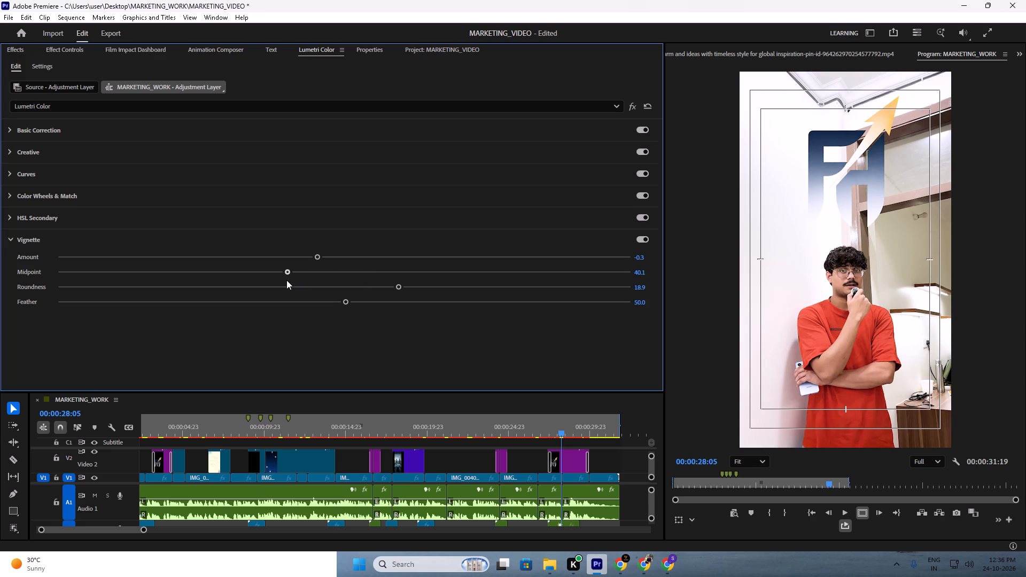
left_click_drag(286, 280, 368, 277)
left_click_drag(368, 277, 331, 279)
Compare the frame with and without the grade by toggling the output of the adjustment layer's track V7 off and on.
left_click_drag(411, 392, 409, 346)
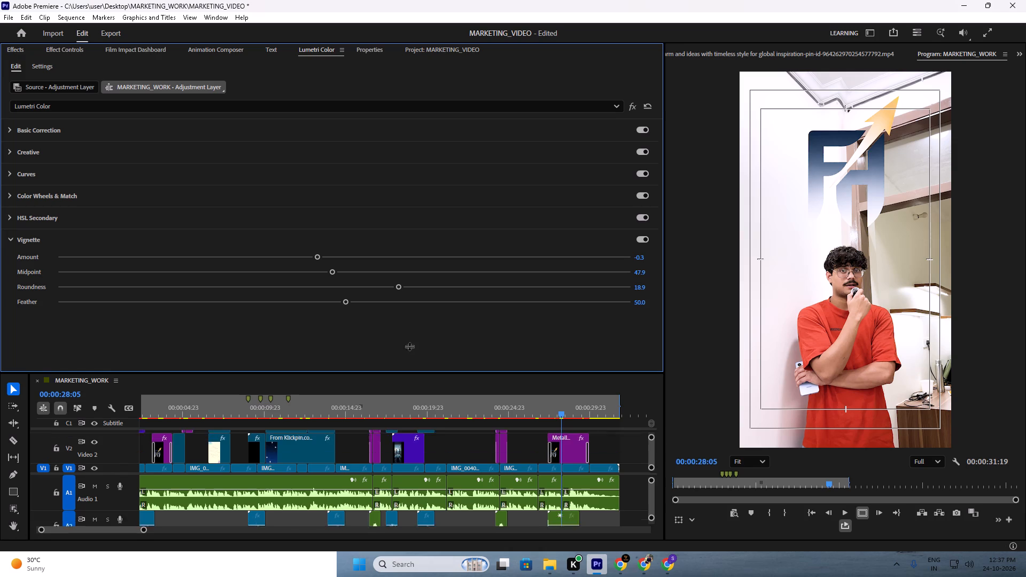
left_click_drag(409, 346, 406, 175)
left_click(99, 267)
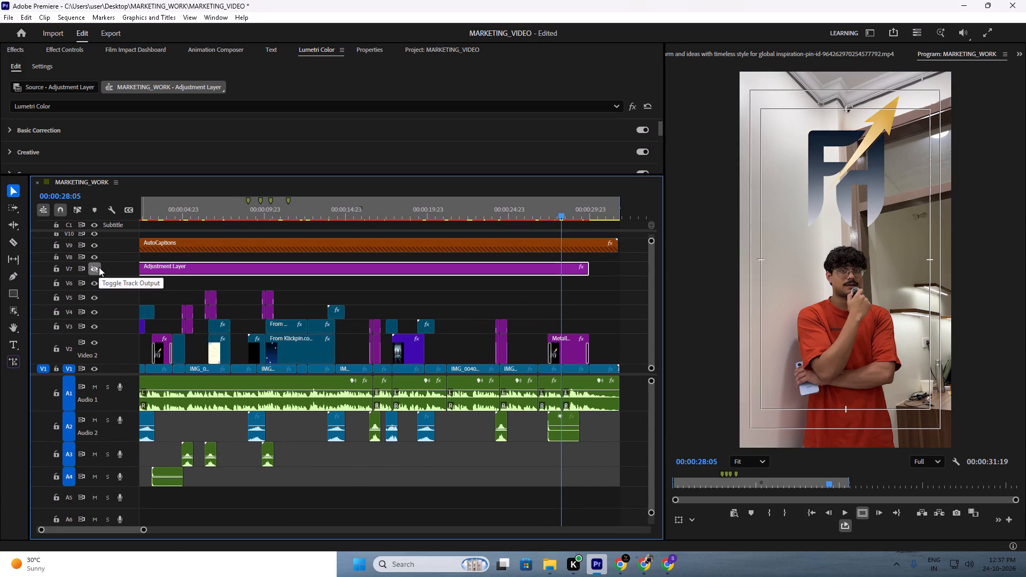
left_click(99, 267)
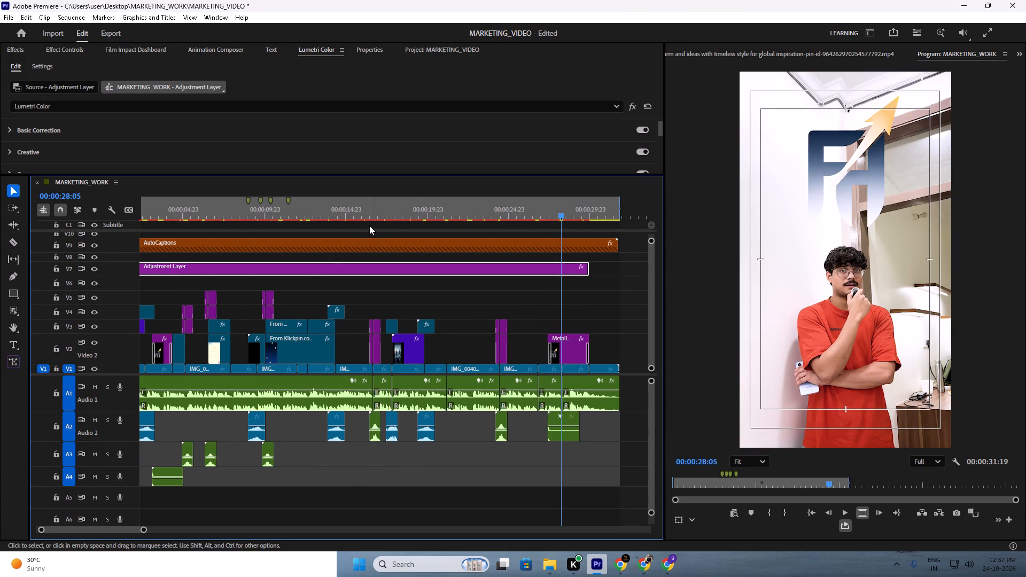
Play back the opening seconds of the sequence to review the graded footage.
left_click_drag(372, 213, 156, 254)
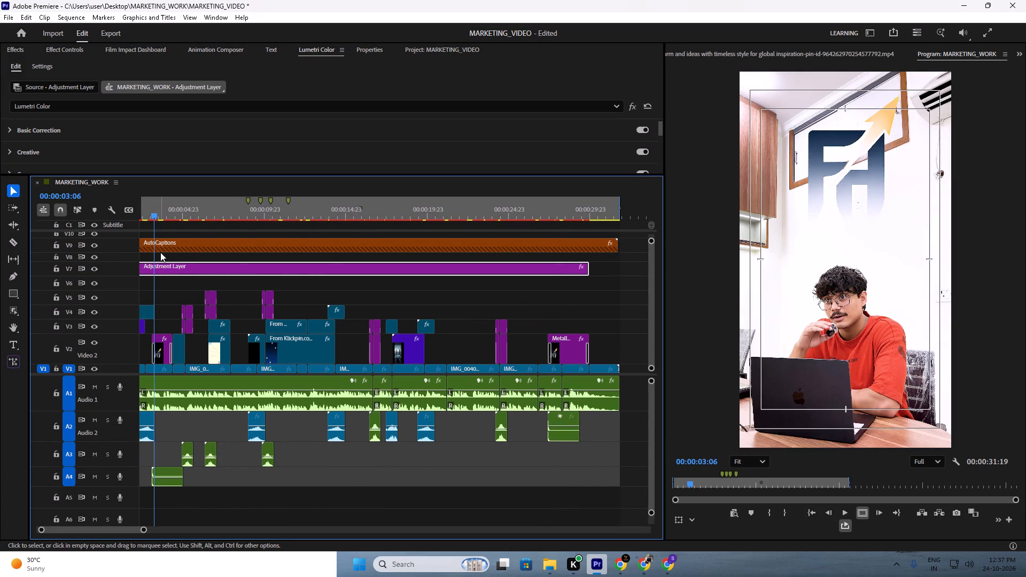
key("space")
left_click(399, 291)
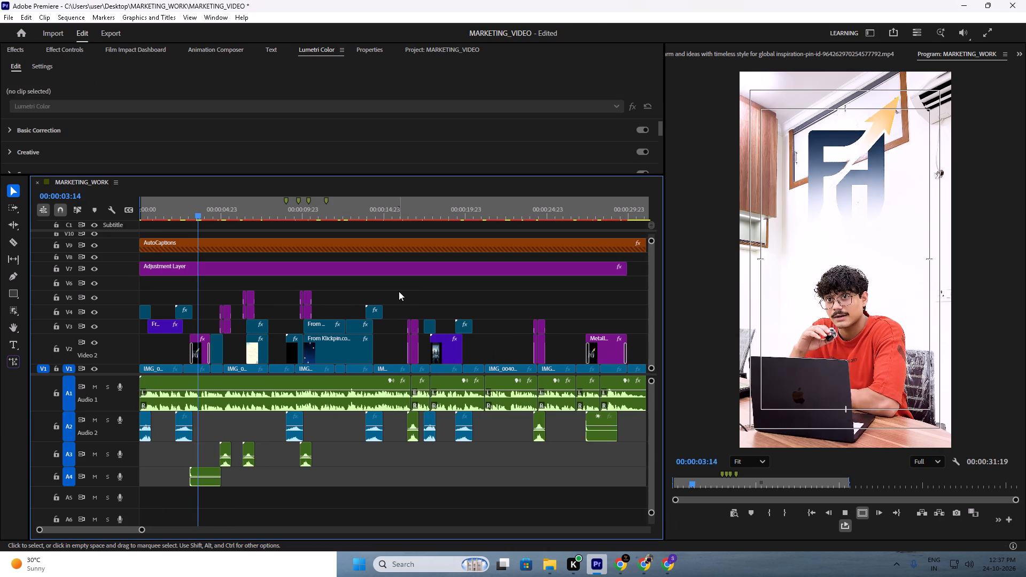
key("space")
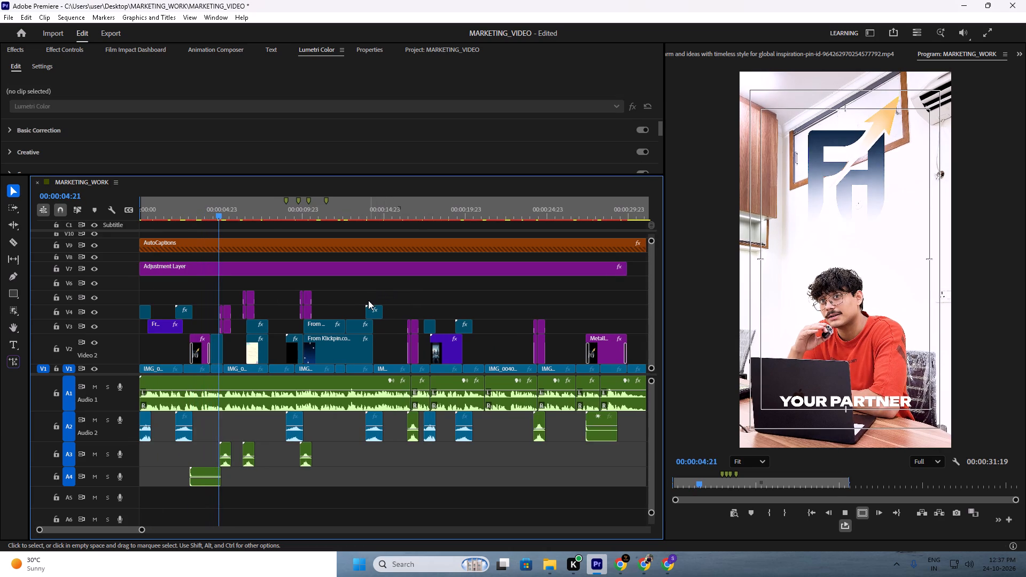
key("space")
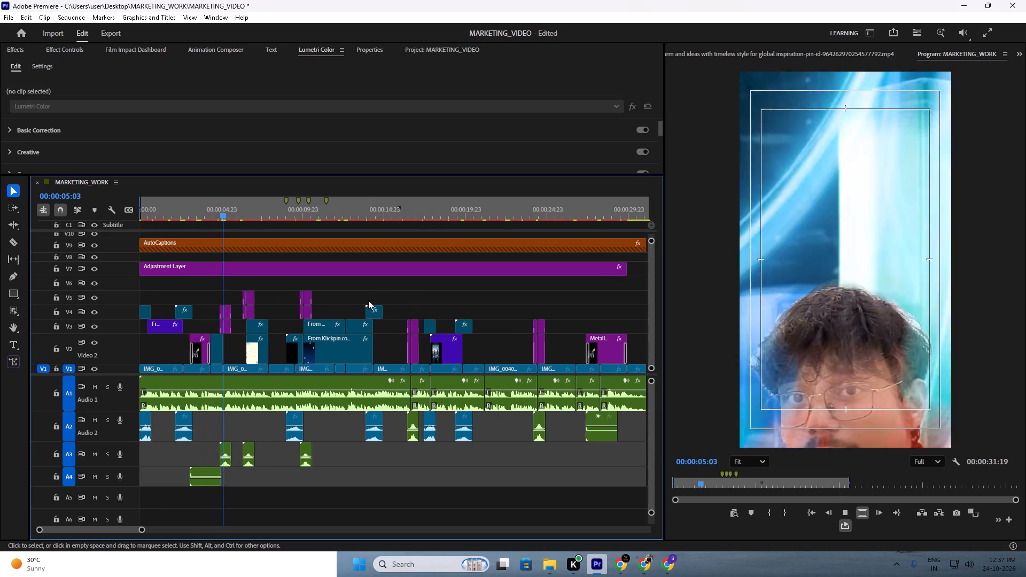
key("space")
key("space")
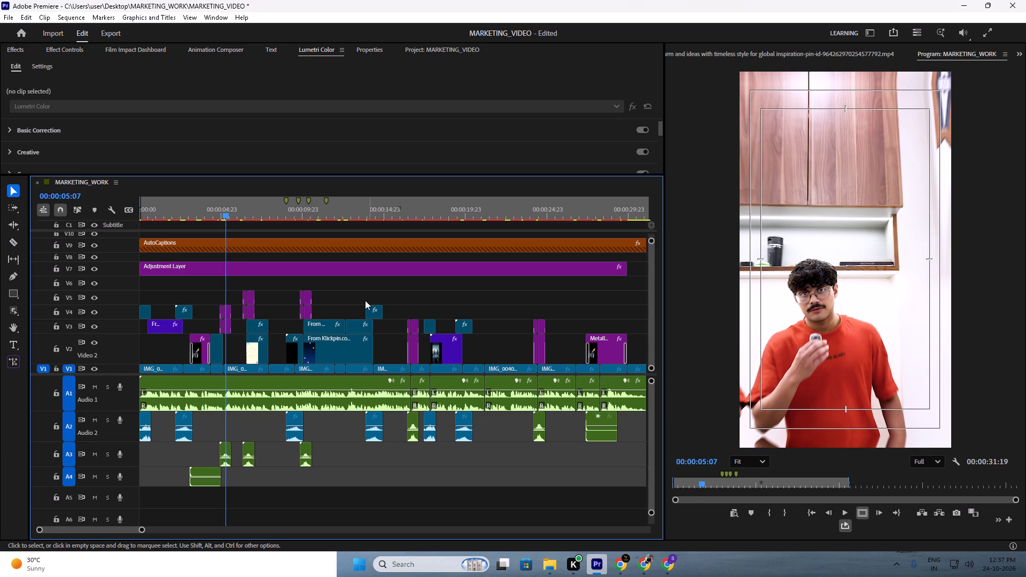
left_click_drag(224, 213, 98, 239)
key("space")
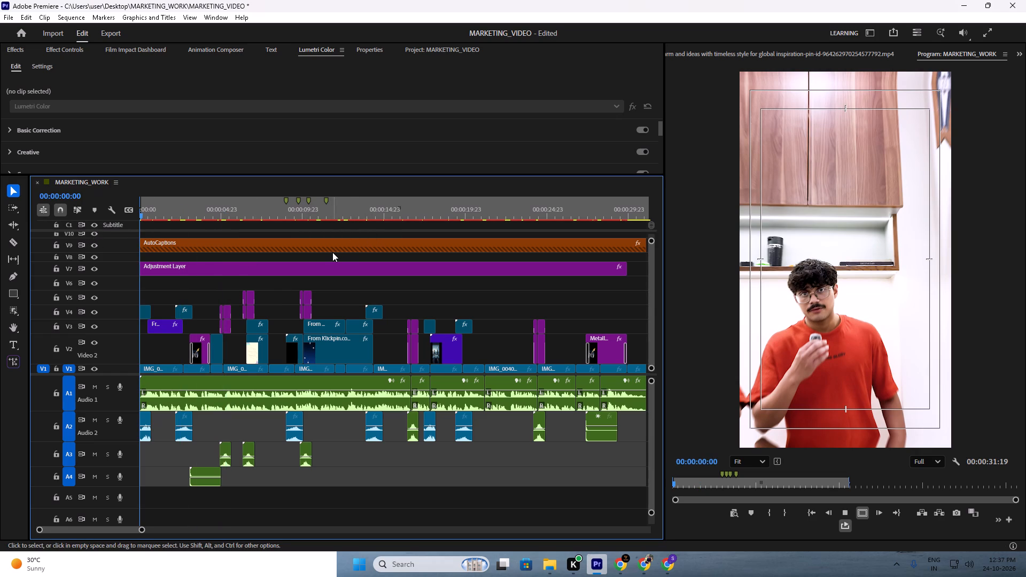
key("space")
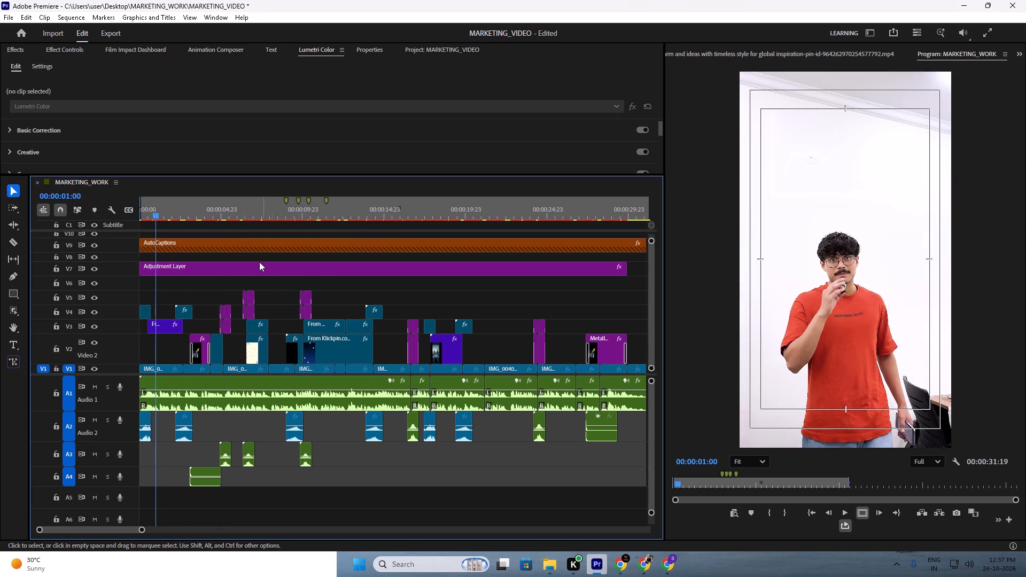
Lower the exposure in the adjustment layer's Lumetri basic correction.
left_click(235, 262)
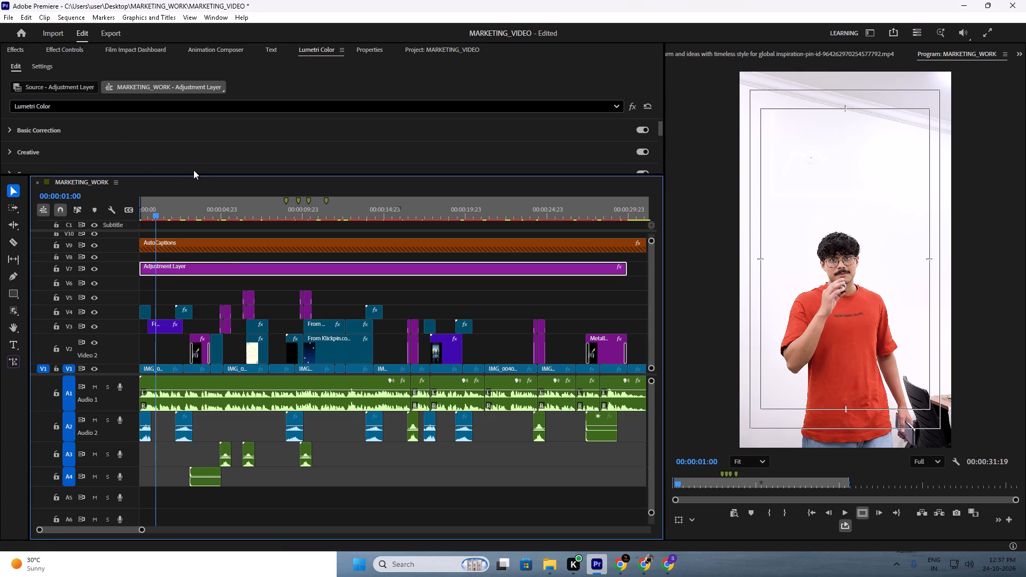
left_click_drag(237, 174, 208, 293)
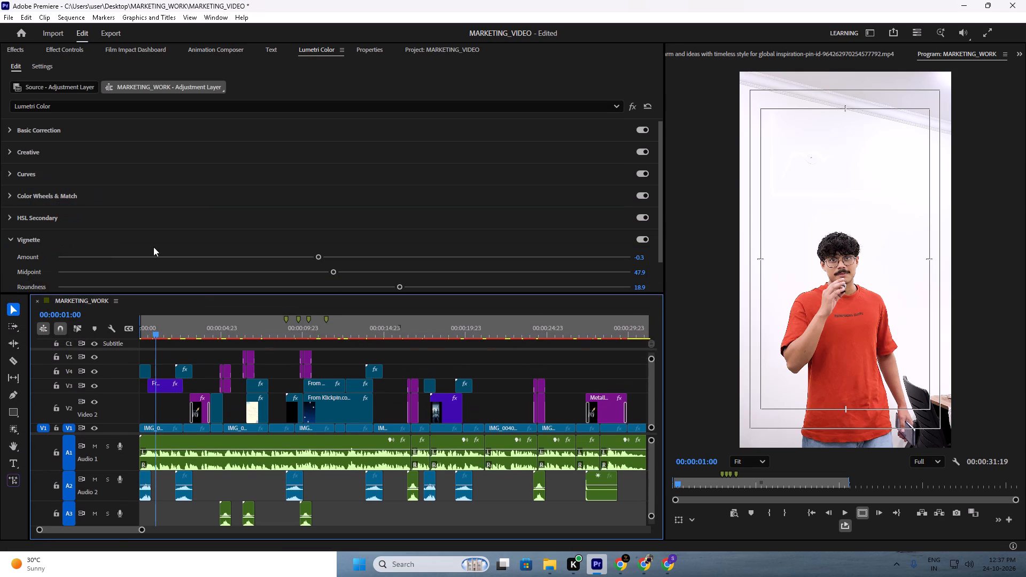
left_click(17, 128)
scroll(301, 165, "down", 8)
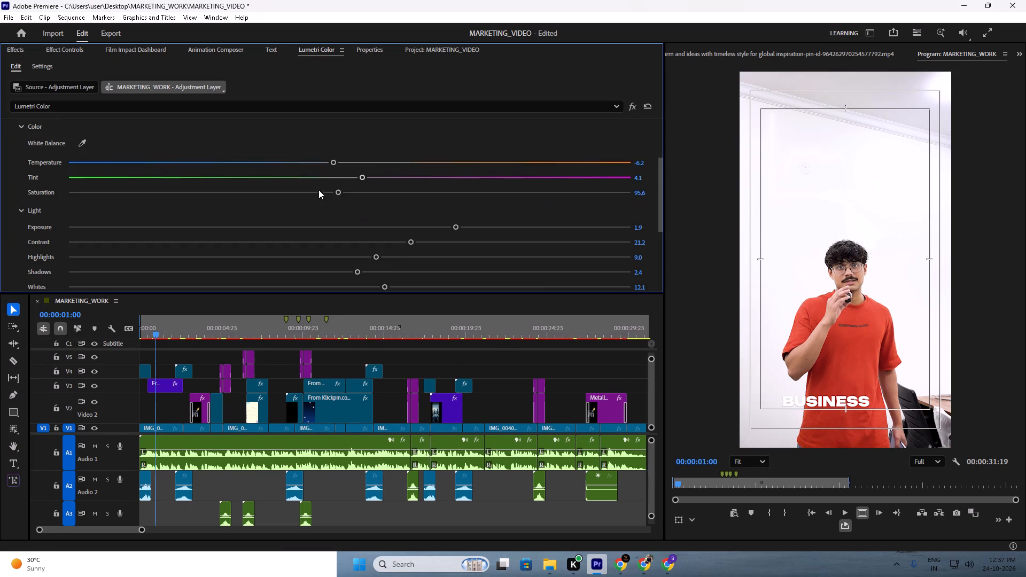
left_click_drag(459, 226, 412, 226)
left_click_drag(412, 226, 424, 227)
Find the Drop Shadow effect and apply it to the Klickpin clip on V3 near the sequence start.
left_click(164, 386)
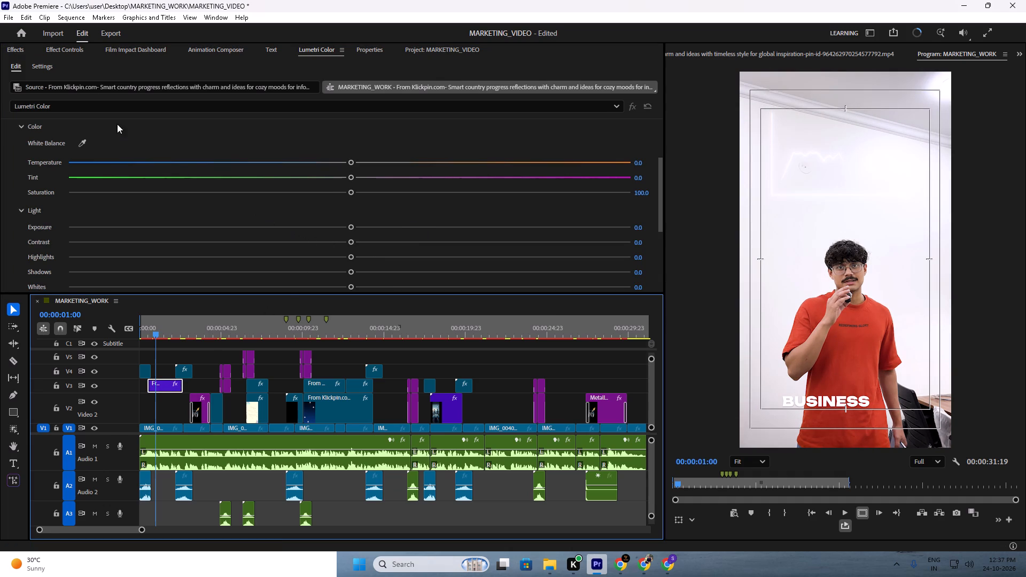
left_click(9, 48)
left_click(101, 72)
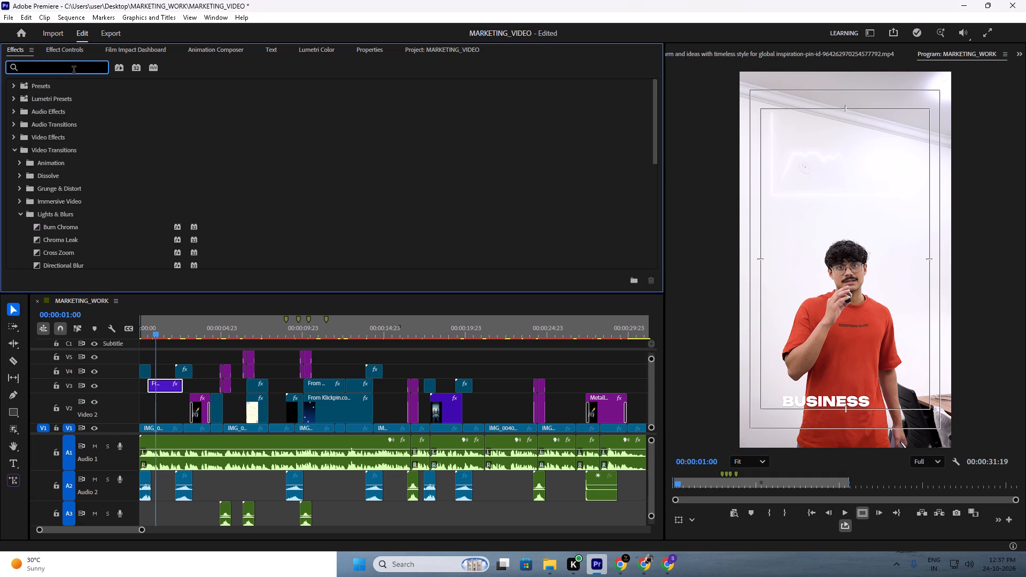
left_click(74, 71)
type("DROP")
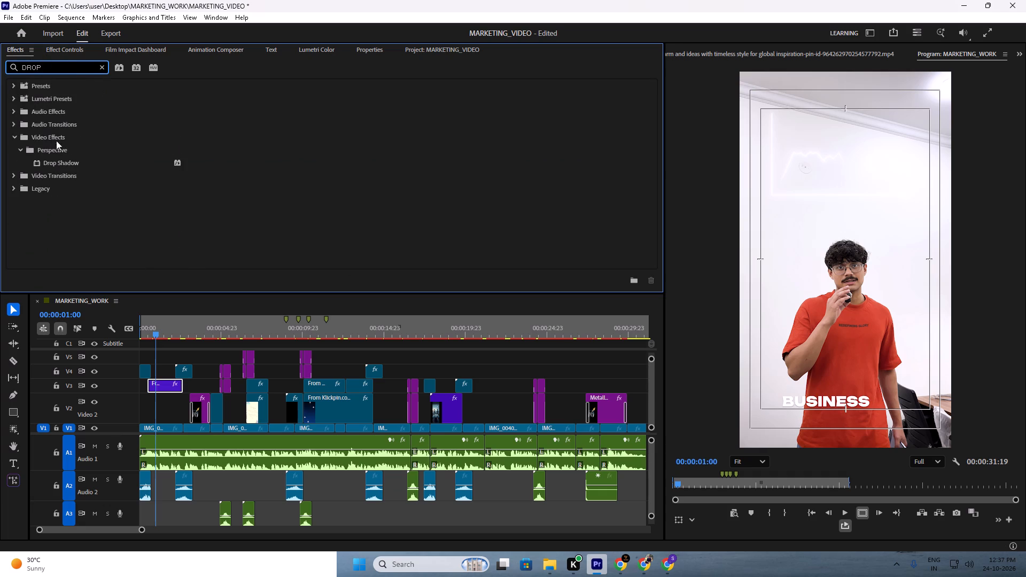
left_click_drag(62, 157, 157, 378)
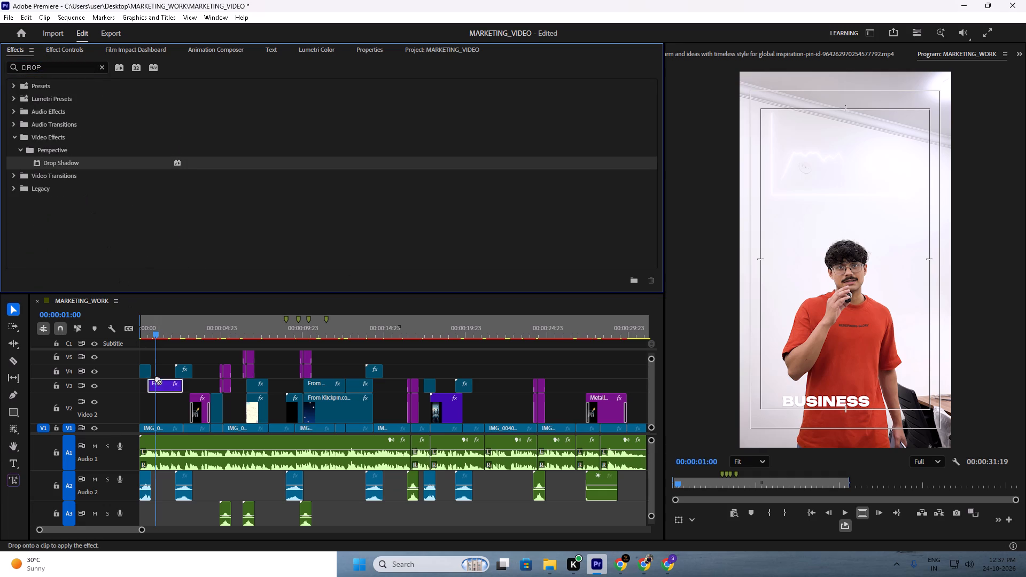
left_click_drag(157, 378, 164, 387)
Set the opacity of the lower Drop Shadow effect on the Klickpin clip to 100%.
left_click(71, 46)
scroll(40, 196, "down", 19)
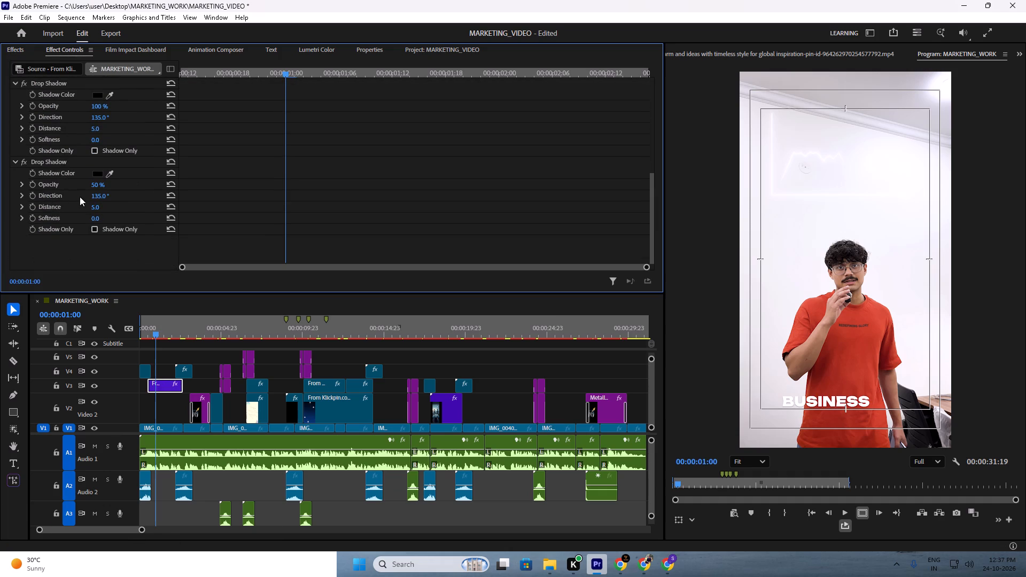
left_click_drag(102, 185, 238, 188)
Play back the sequence from the start through the end logo to review the overlays, and return to the opening second.
left_click_drag(174, 334, 89, 329)
key("space")
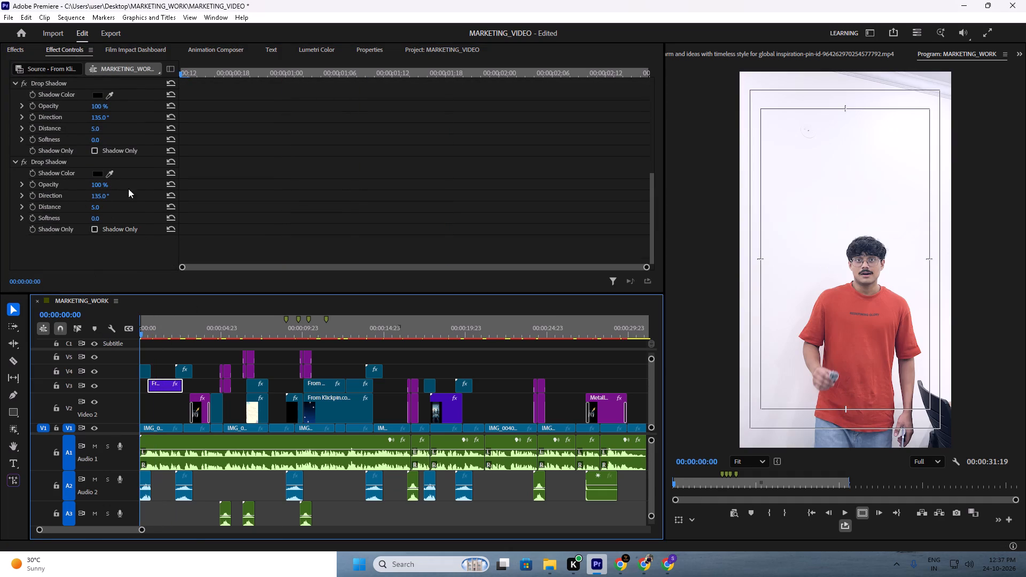
scroll(154, 390, "up", 10, "alt")
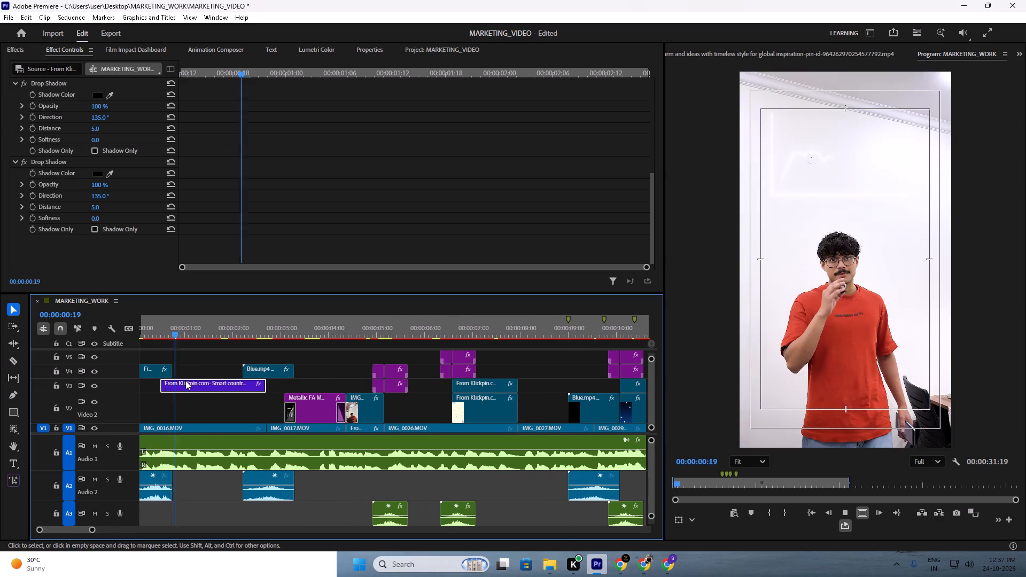
key("space")
key("space")
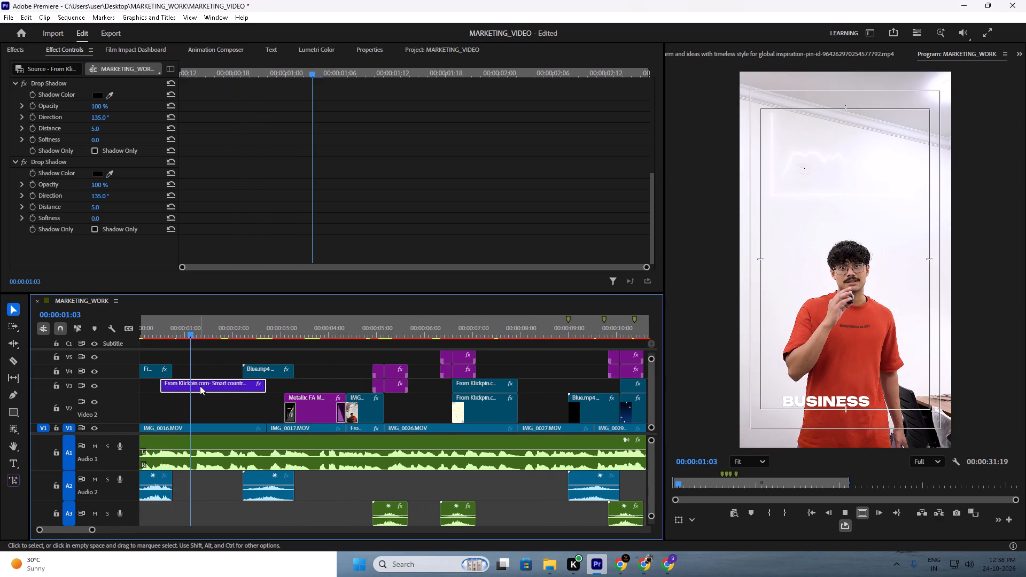
key("space")
key("space")
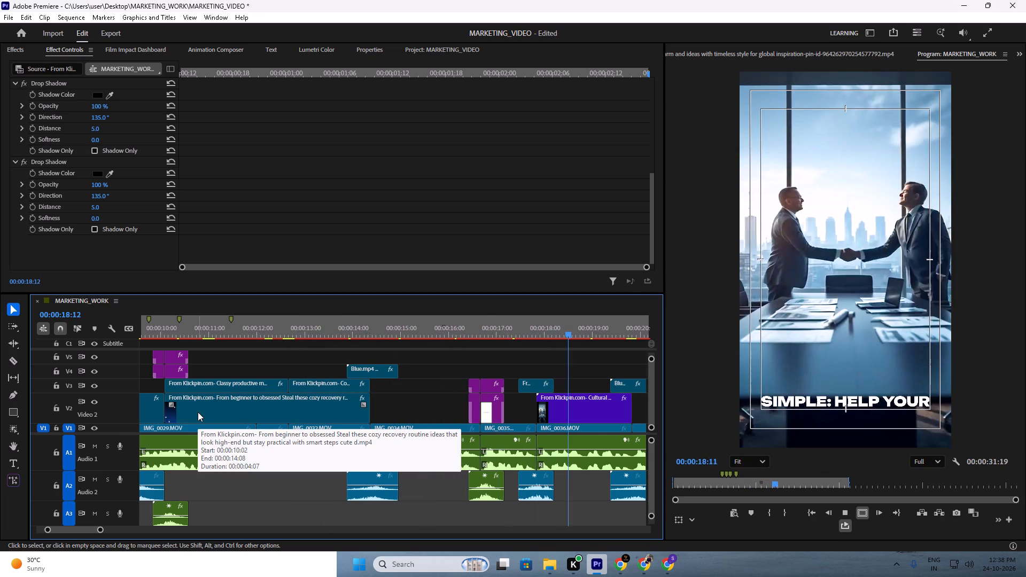
scroll(198, 412, "down", 19)
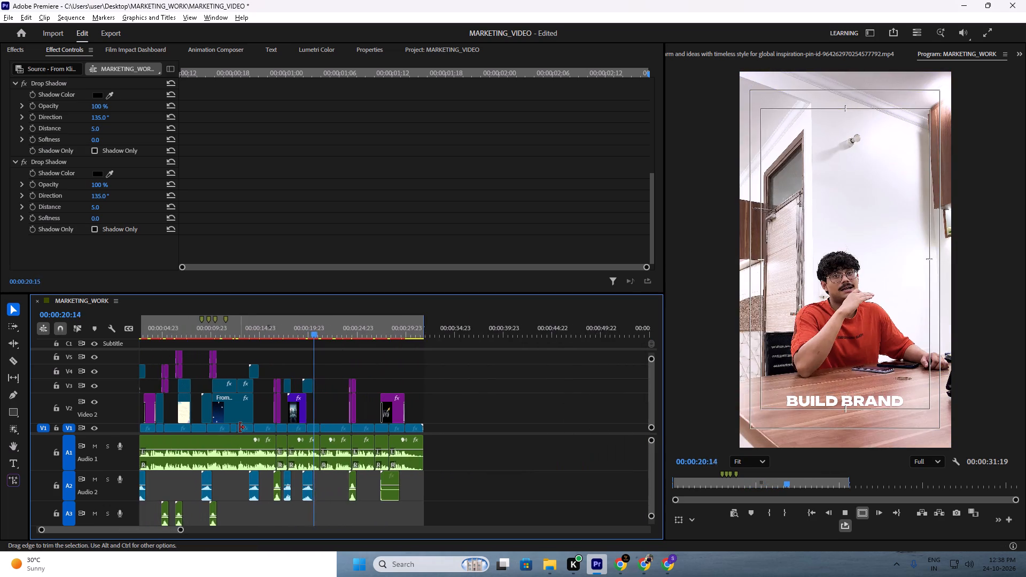
scroll(239, 427, "up", 5, "alt")
scroll(239, 434, "down", 9, "alt")
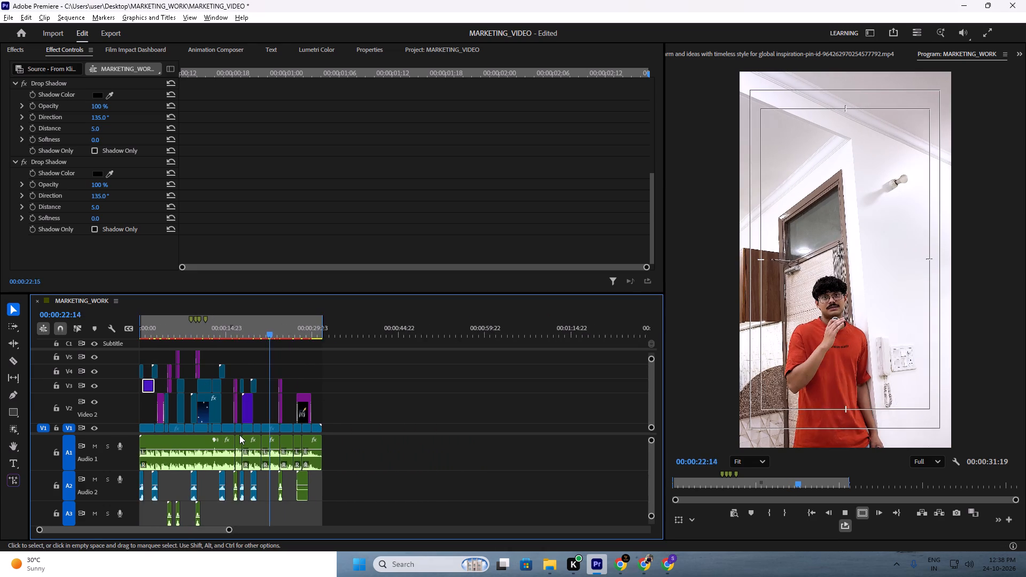
scroll(239, 435, "down", 3, "alt")
scroll(239, 435, "up", 11, "alt")
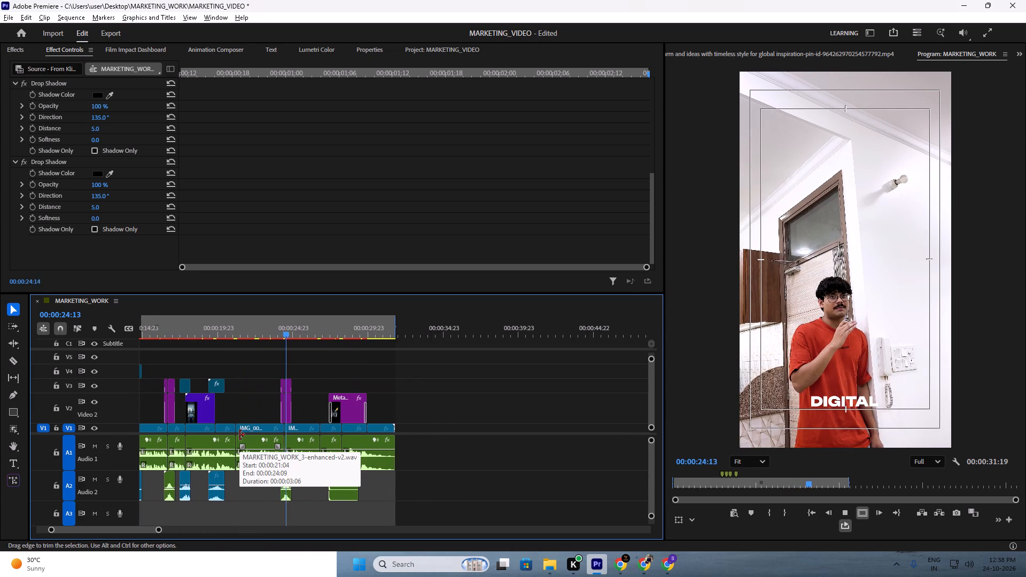
scroll(239, 442, "down", 3, "alt")
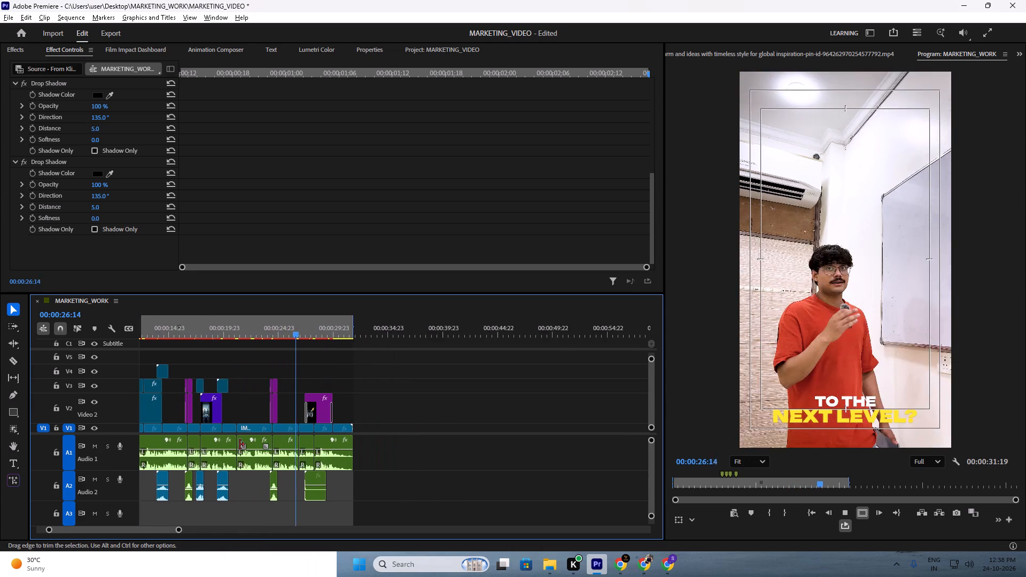
scroll(238, 442, "up", 13, "alt")
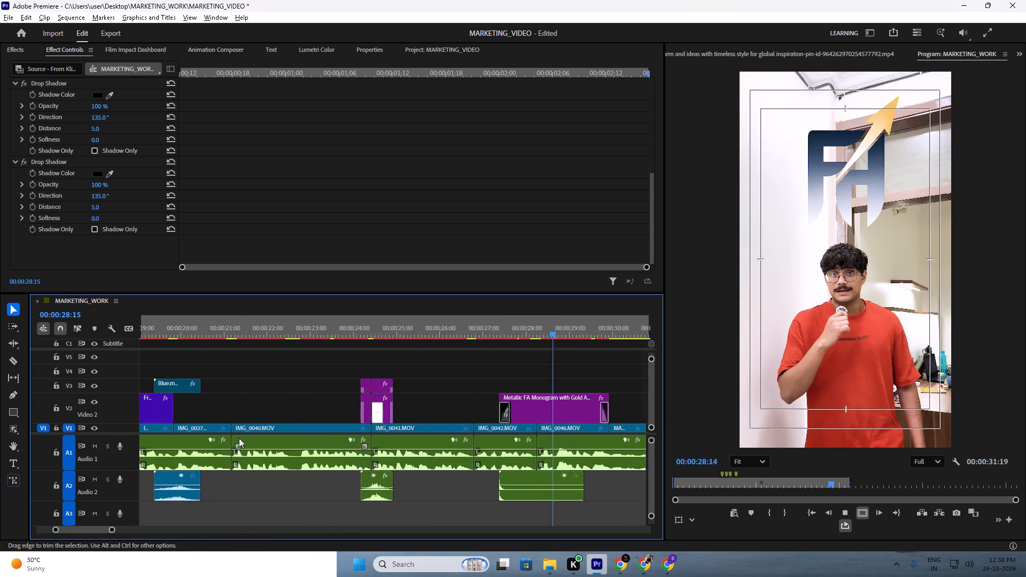
scroll(239, 438, "up", 2, "alt")
key("space")
key("space")
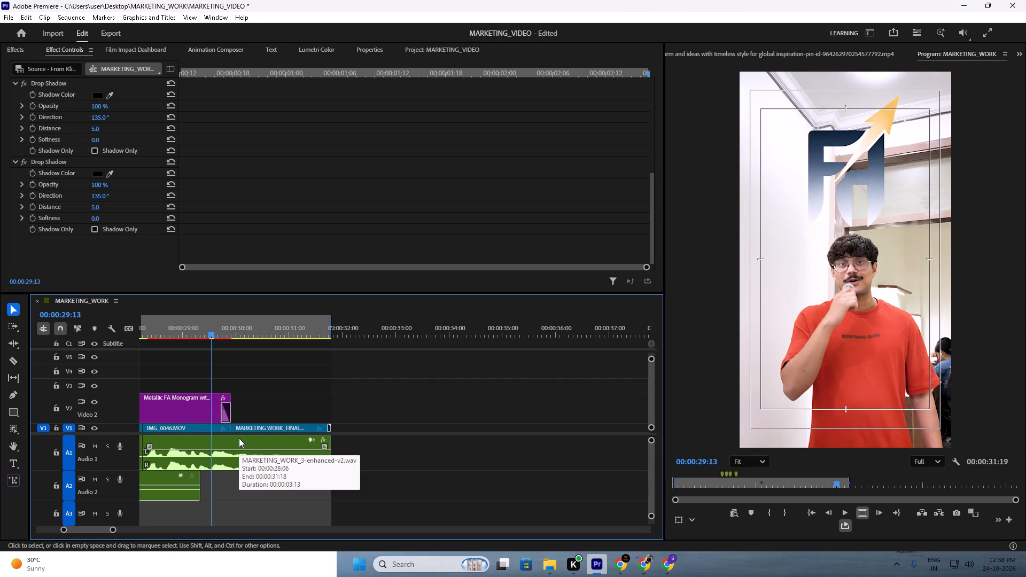
key("space")
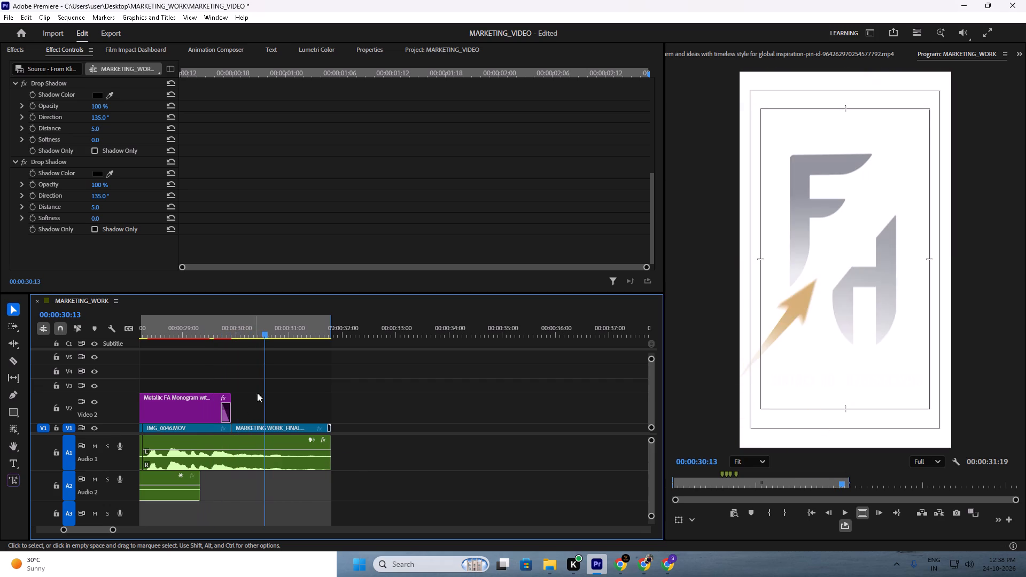
left_click_drag(269, 332, 26, 378)
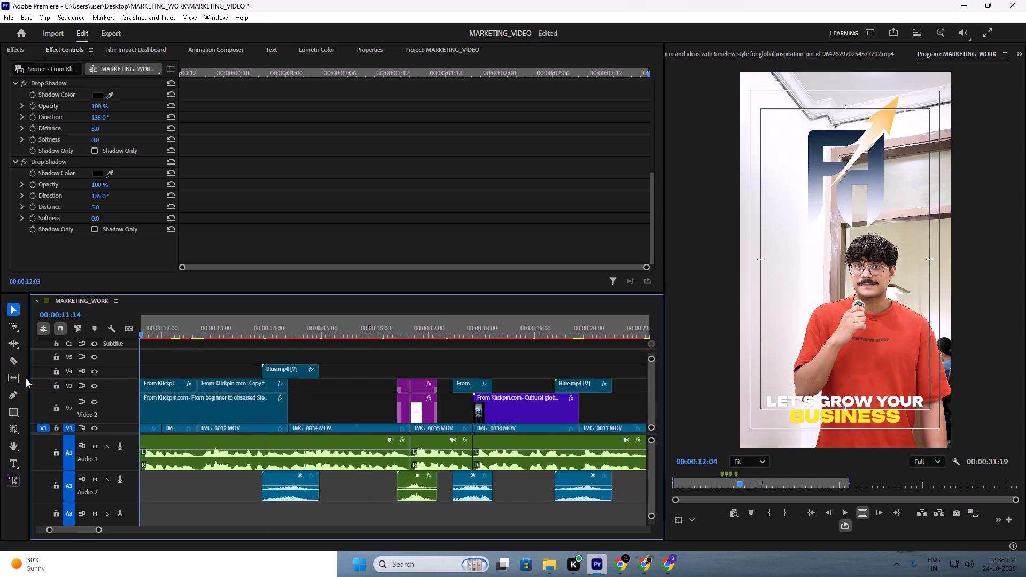
left_click_drag(26, 378, 187, 357)
left_click(208, 355)
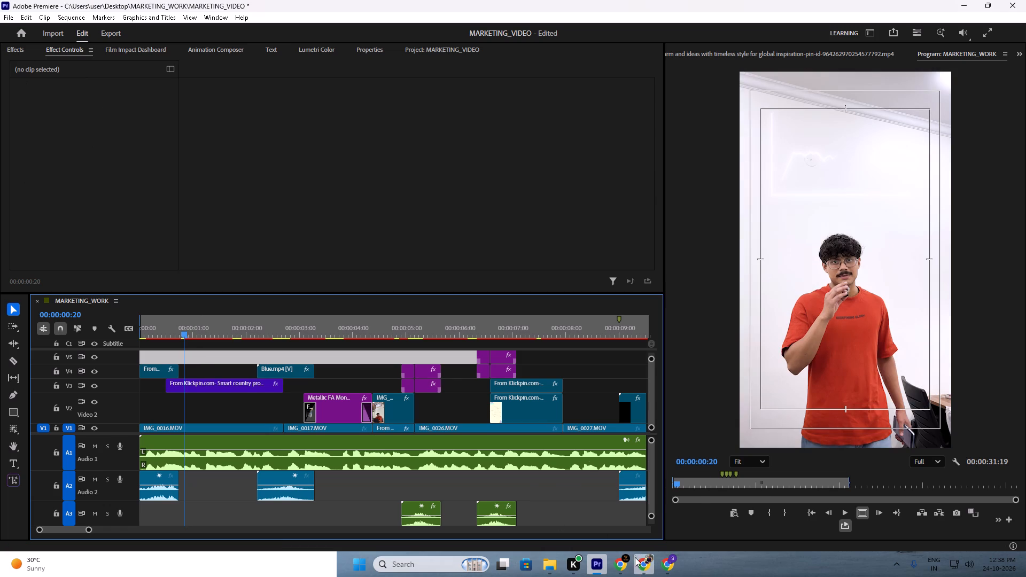
Switch to Chrome, search Pinterest for "growth video" and open the blue bar chart video pin with the rising arrow.
left_click(624, 523)
left_click(309, 2)
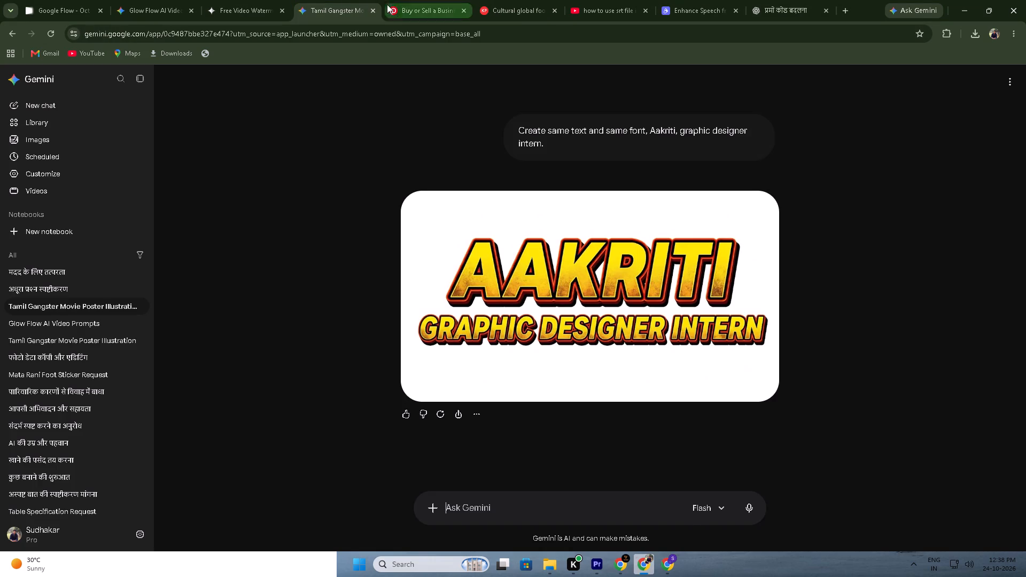
left_click(455, 0)
left_click(518, 0)
left_click(431, 0)
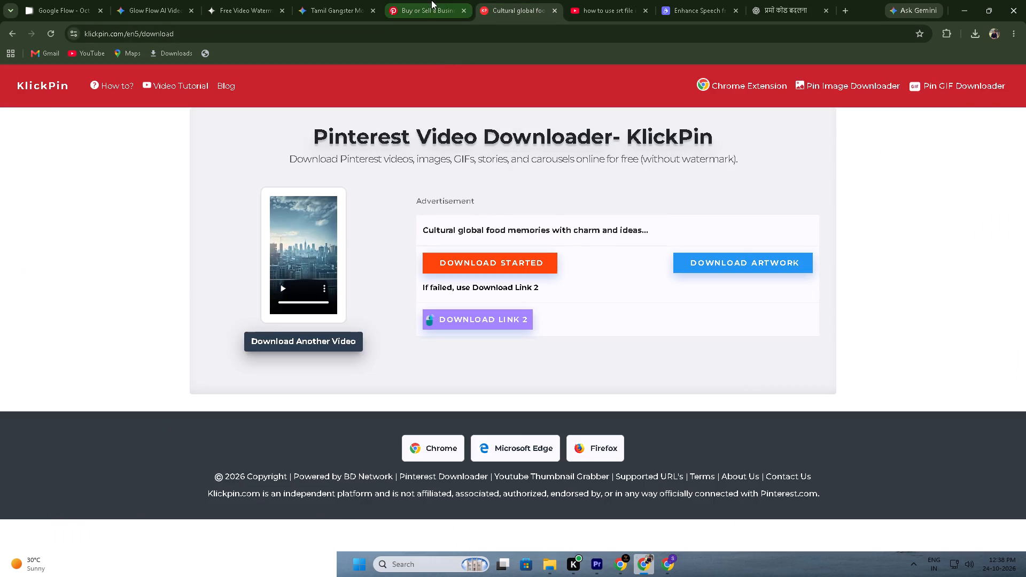
left_click(88, 92)
left_click(42, 84)
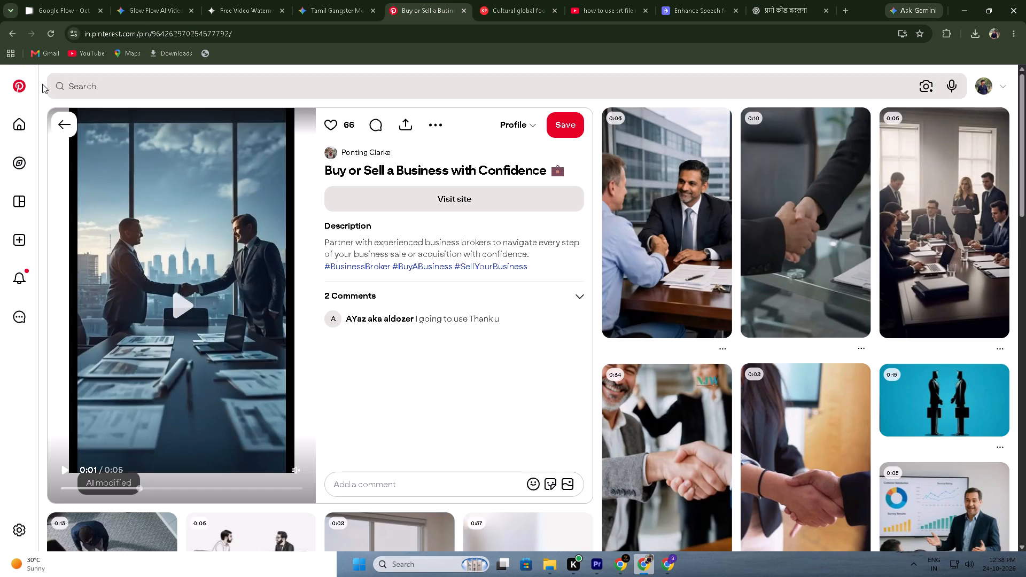
left_click(83, 85)
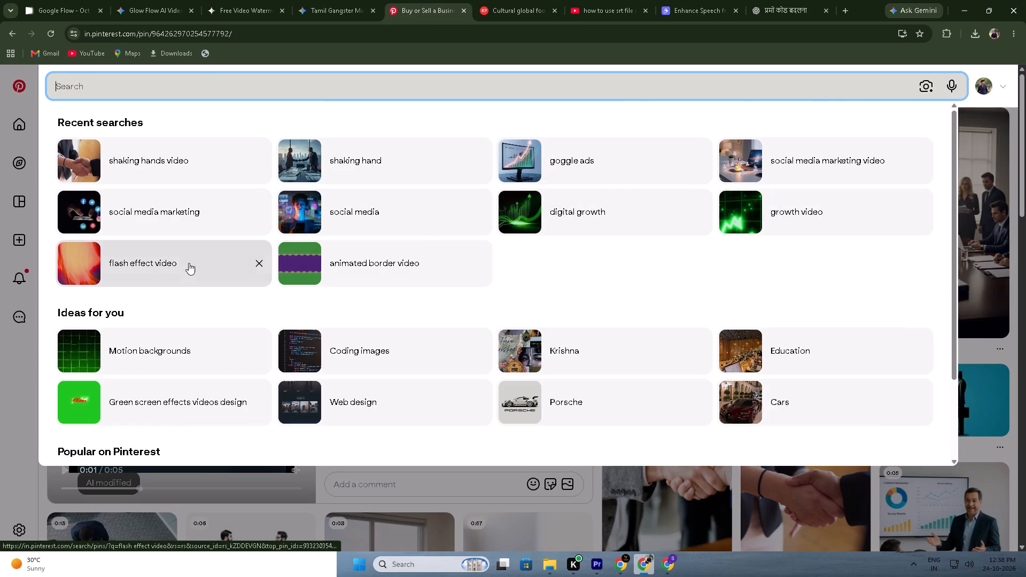
left_click(780, 209)
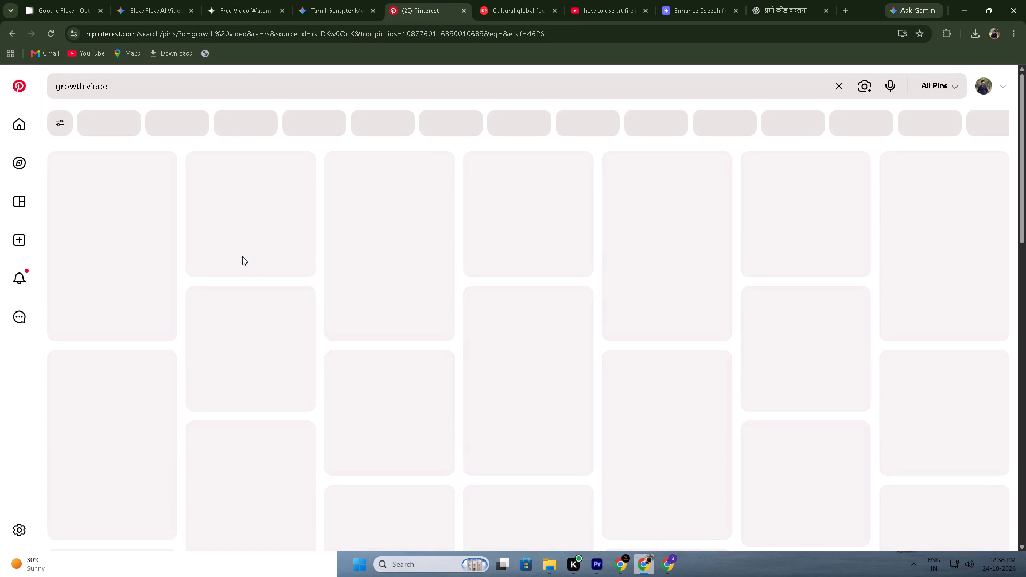
left_click(374, 298)
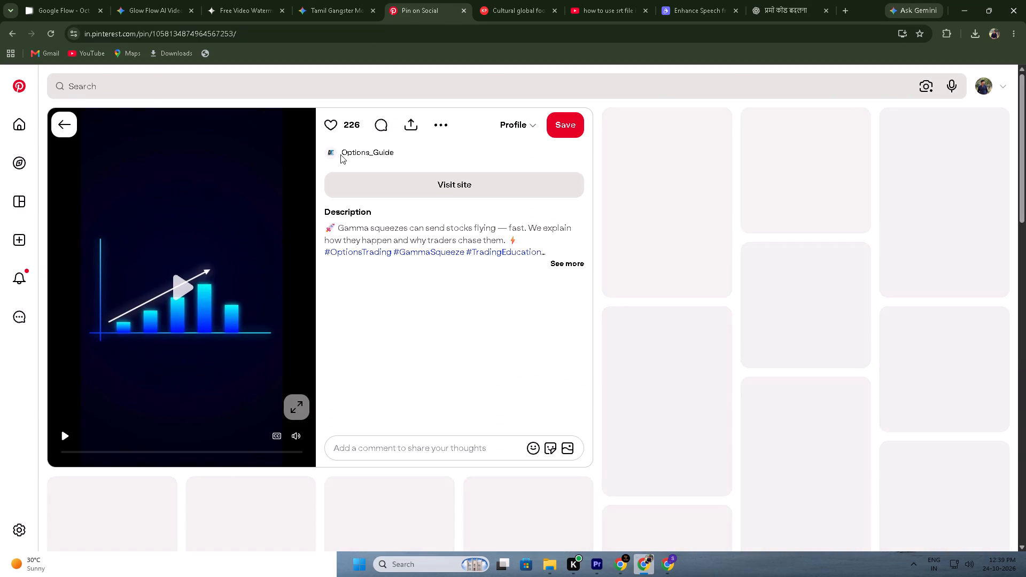
Copy the bar chart pin's link and download its video through the KlickPin downloader.
left_click(410, 122)
left_click(327, 181)
left_click(516, 0)
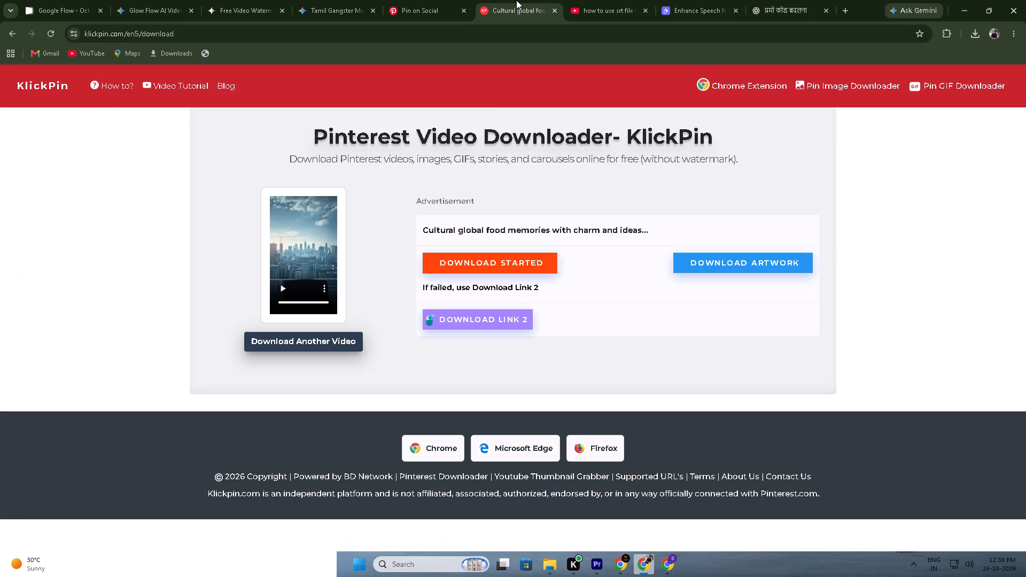
left_click(314, 348)
left_click(301, 231)
right_click(301, 231)
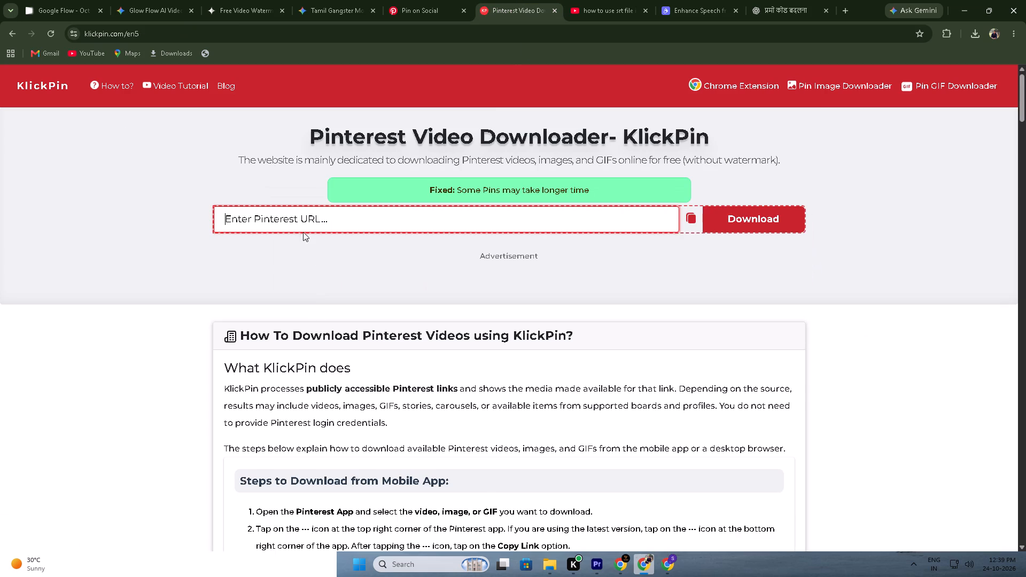
left_click(340, 367)
left_click(750, 212)
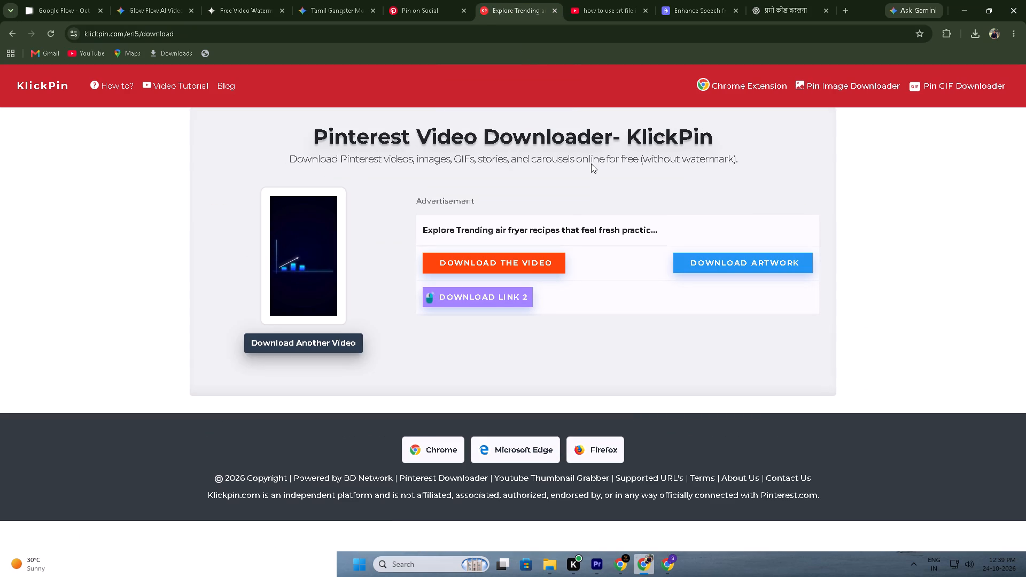
left_click(517, 266)
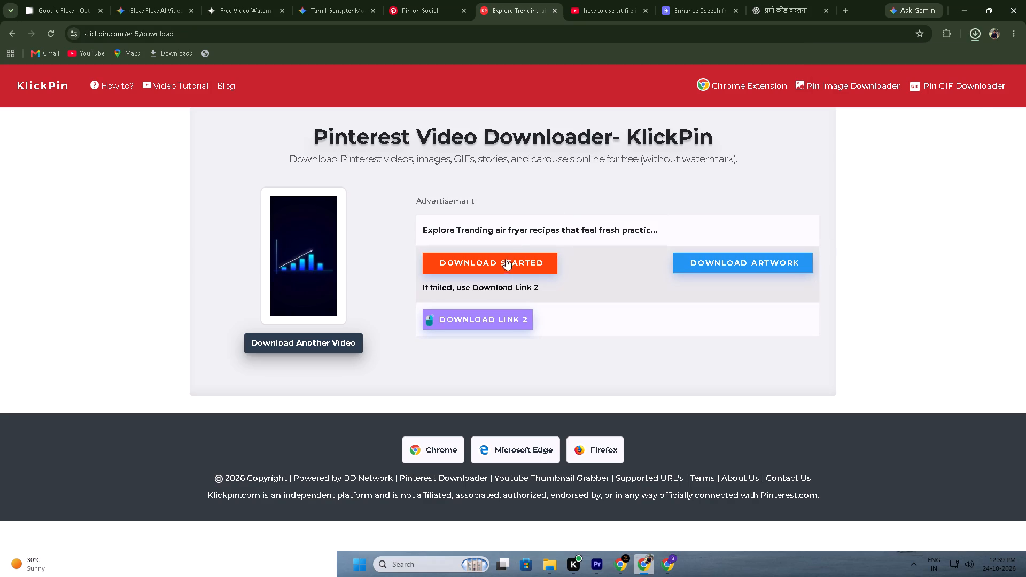
Import the newly downloaded Klickpin video into the MARKETING_VIDEO project in Premiere.
left_click_drag(875, 74, 662, 370)
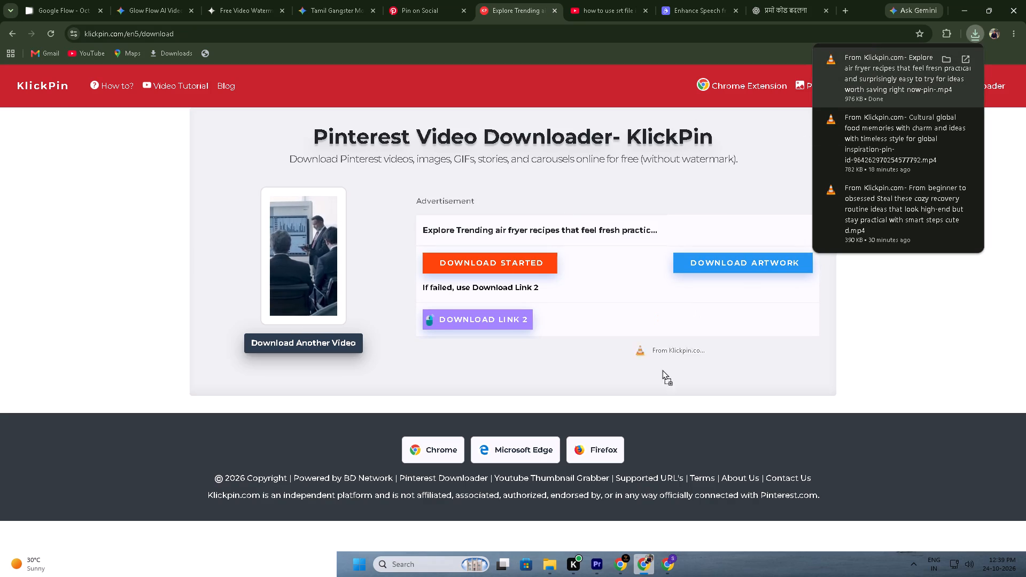
left_click_drag(662, 370, 442, 46)
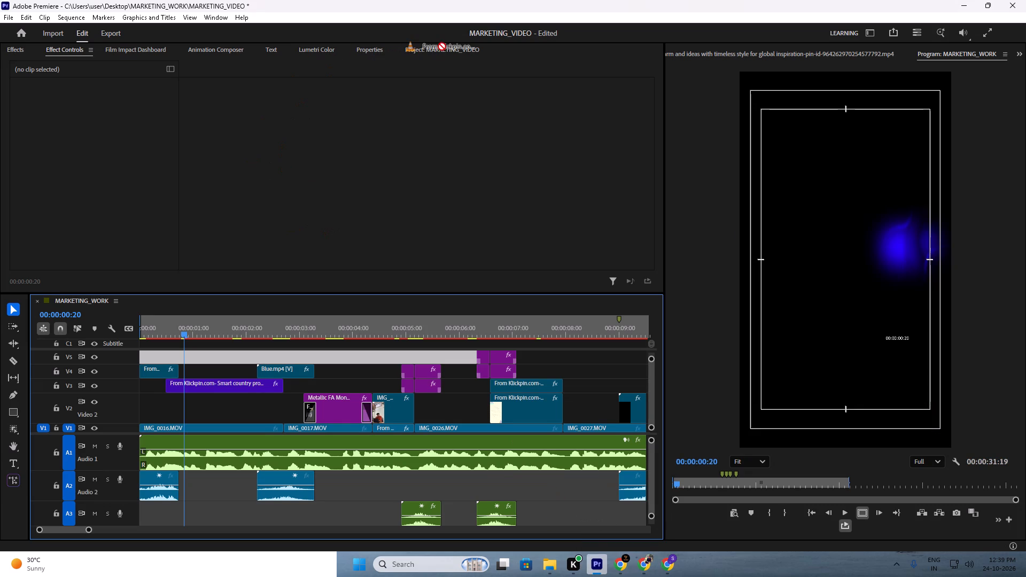
left_click_drag(442, 46, 450, 259)
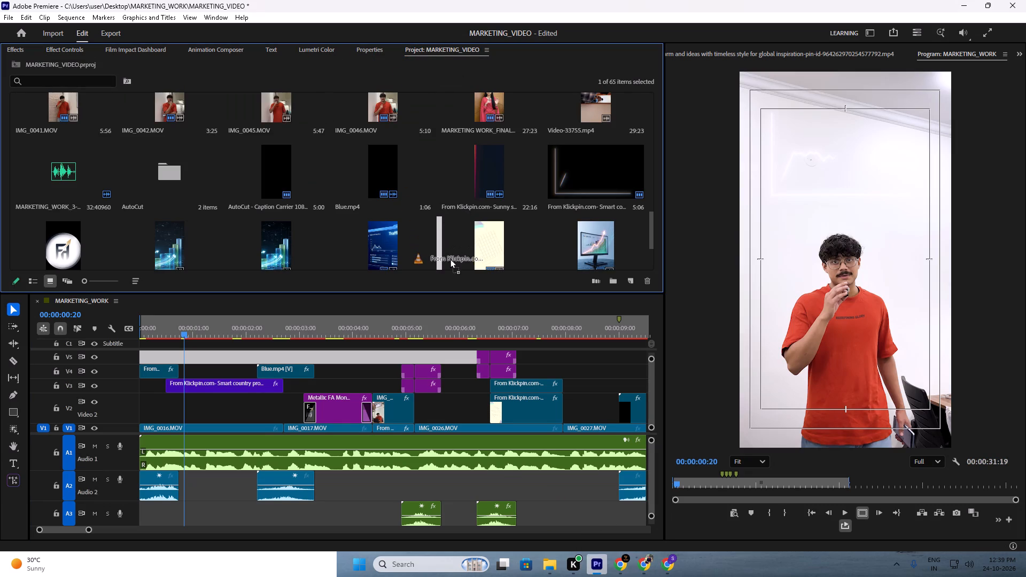
left_click_drag(450, 259, 605, 192)
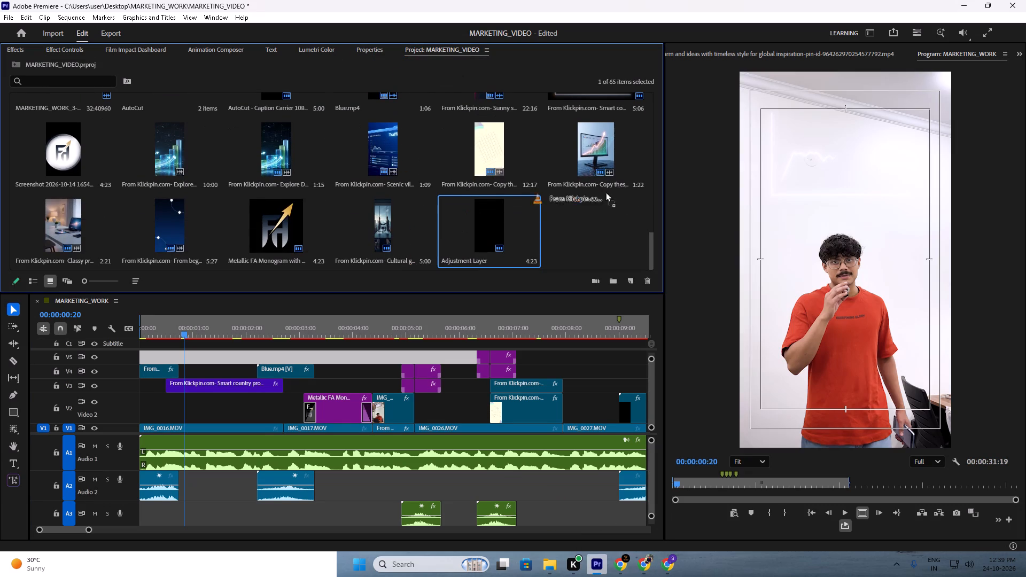
left_click_drag(605, 192, 589, 239)
Open the imported bar chart video as source and mark its In point at 00:00:00:18 and Out point at 00:00:02:26.
double_click(594, 221)
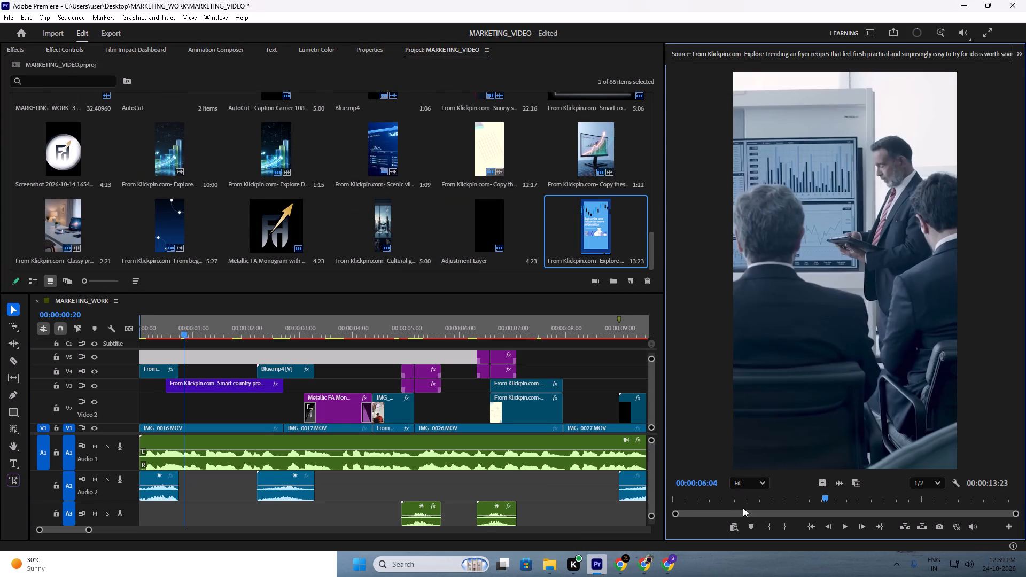
left_click_drag(742, 507, 673, 505)
key("space")
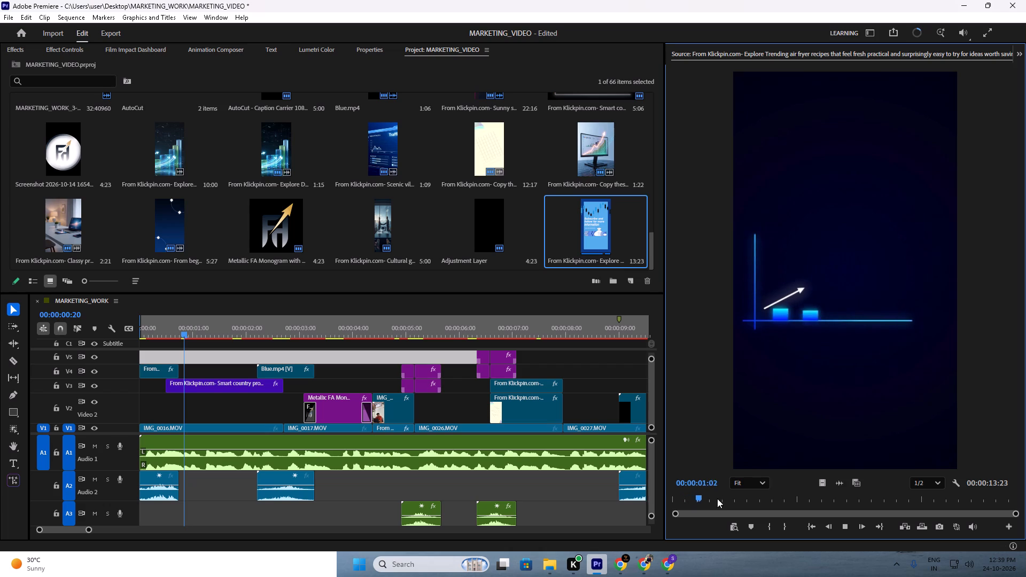
left_click_drag(722, 501, 778, 513)
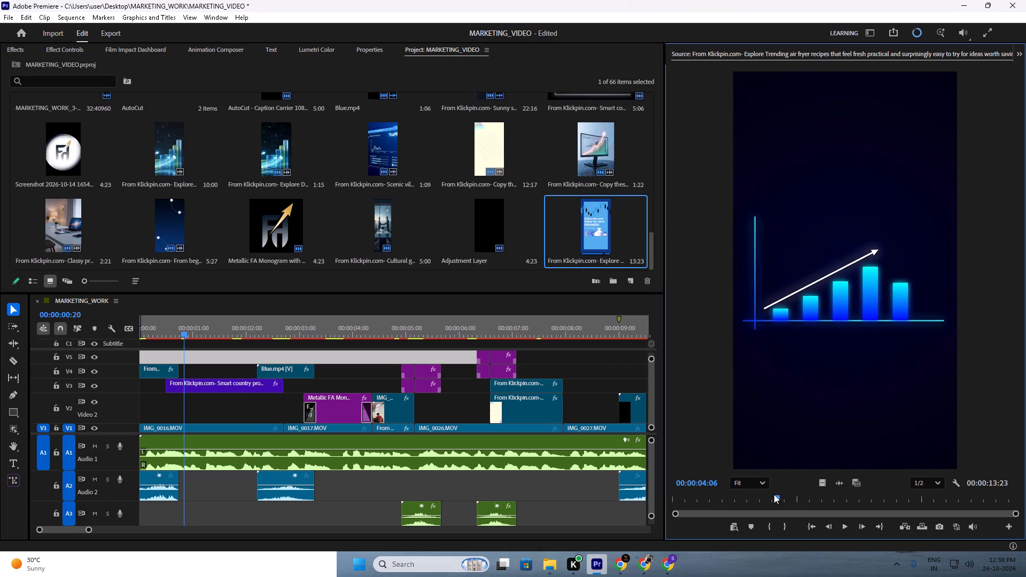
key("o")
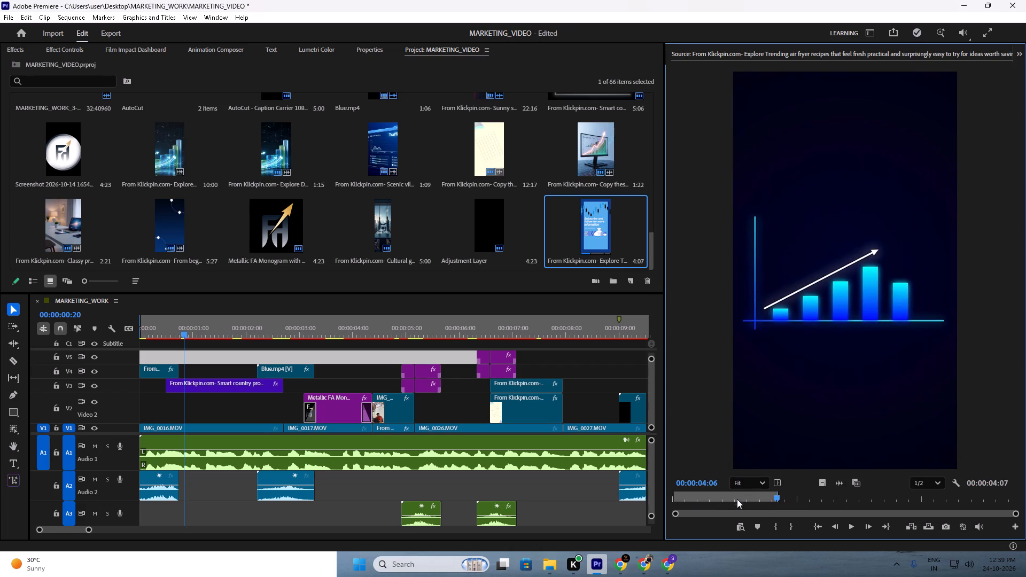
left_click_drag(733, 496, 689, 500)
type("I")
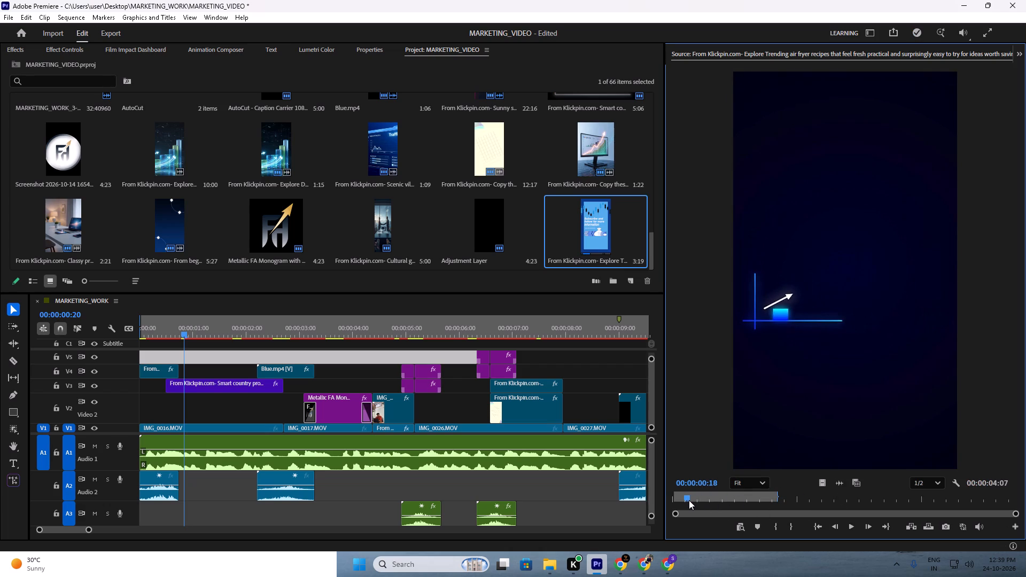
key("space")
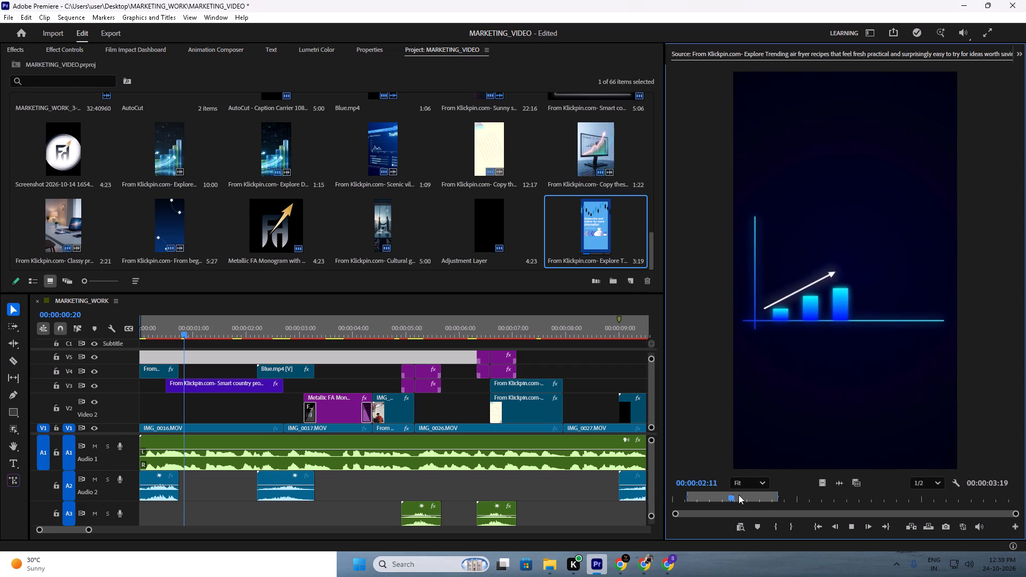
key("space")
key("o")
Place the marked bar chart clip on V3, starting where the existing overlay clip begins and overwriting it.
left_click_drag(823, 479, 771, 466)
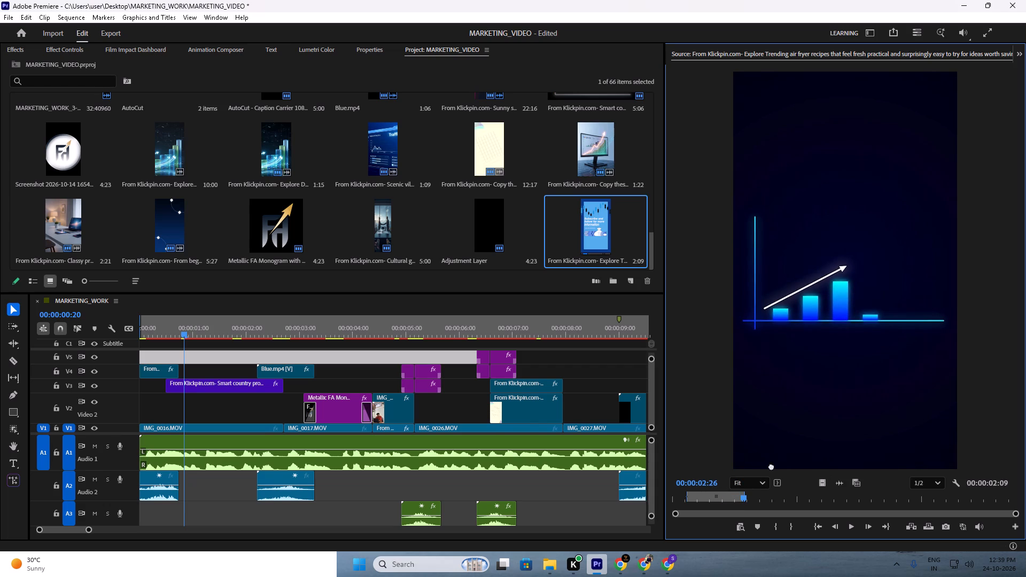
left_click_drag(771, 466, 170, 386)
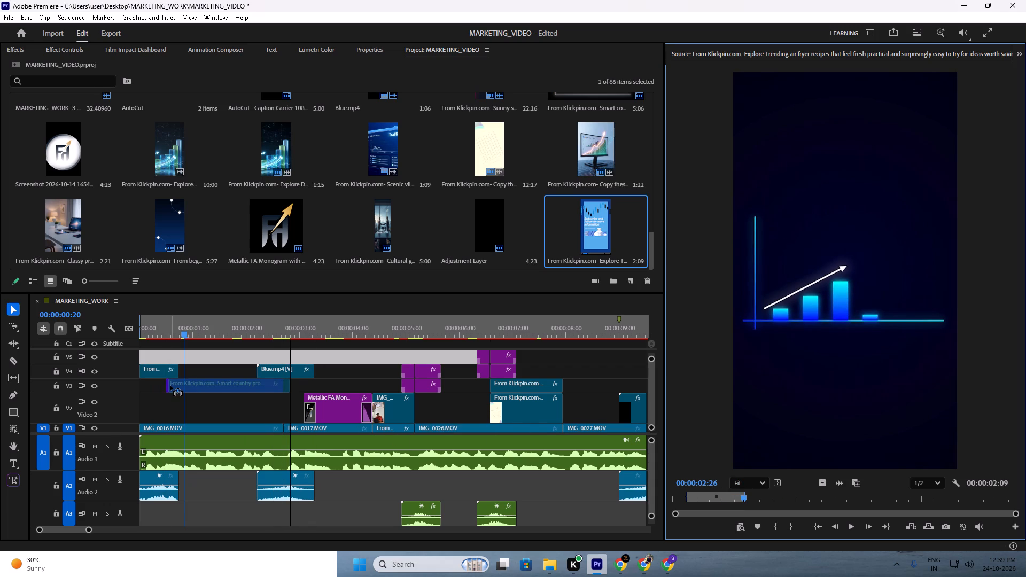
left_click_drag(170, 386, 167, 386)
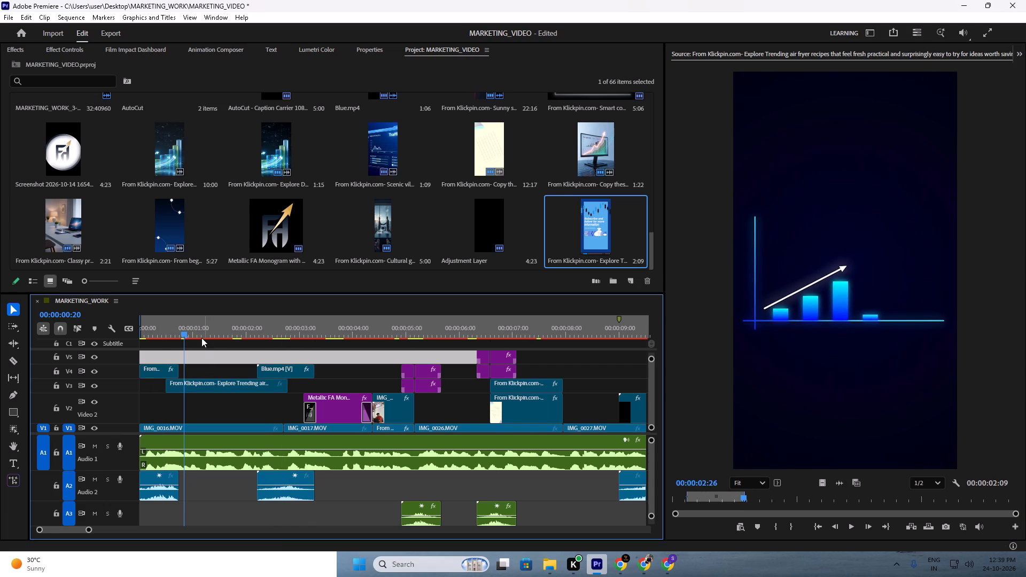
left_click_drag(184, 330, 155, 329)
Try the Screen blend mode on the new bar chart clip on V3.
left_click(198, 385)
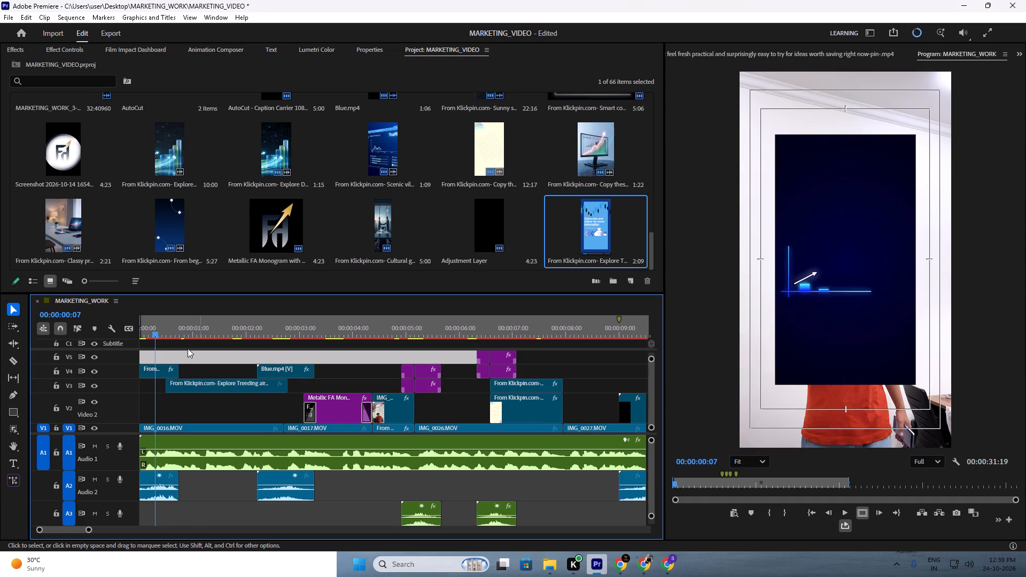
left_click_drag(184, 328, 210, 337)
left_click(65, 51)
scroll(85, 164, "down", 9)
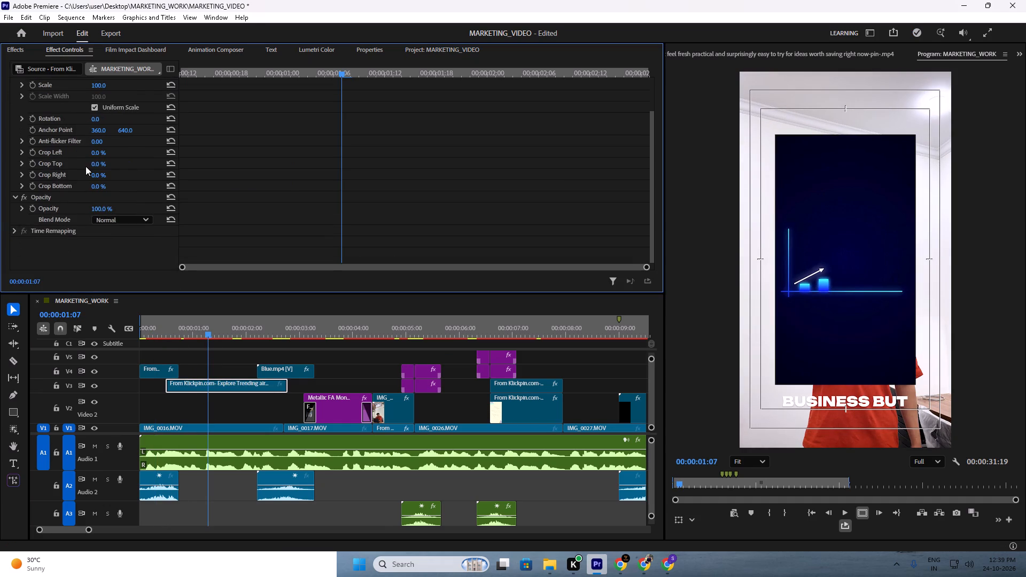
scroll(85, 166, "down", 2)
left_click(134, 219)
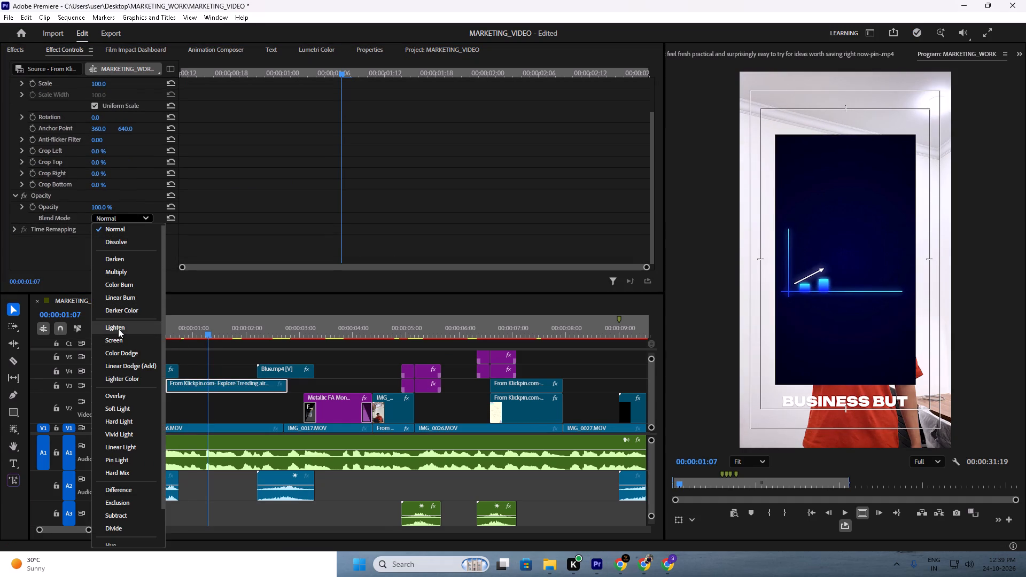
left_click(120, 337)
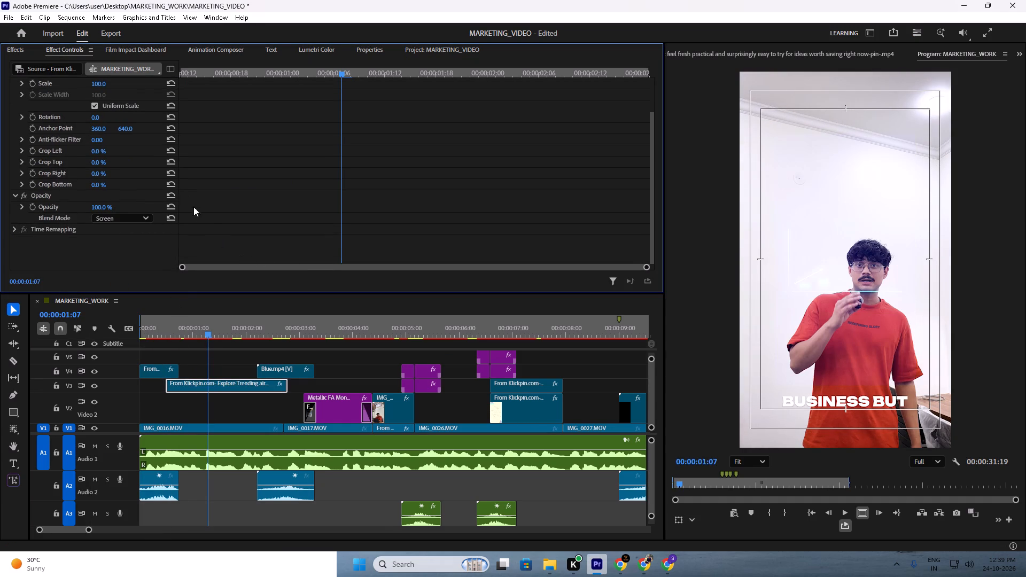
Move the bar chart overlay up into the wall area above the speaker, to position about 499, 510.
scroll(85, 116, "up", 13)
left_click(59, 121)
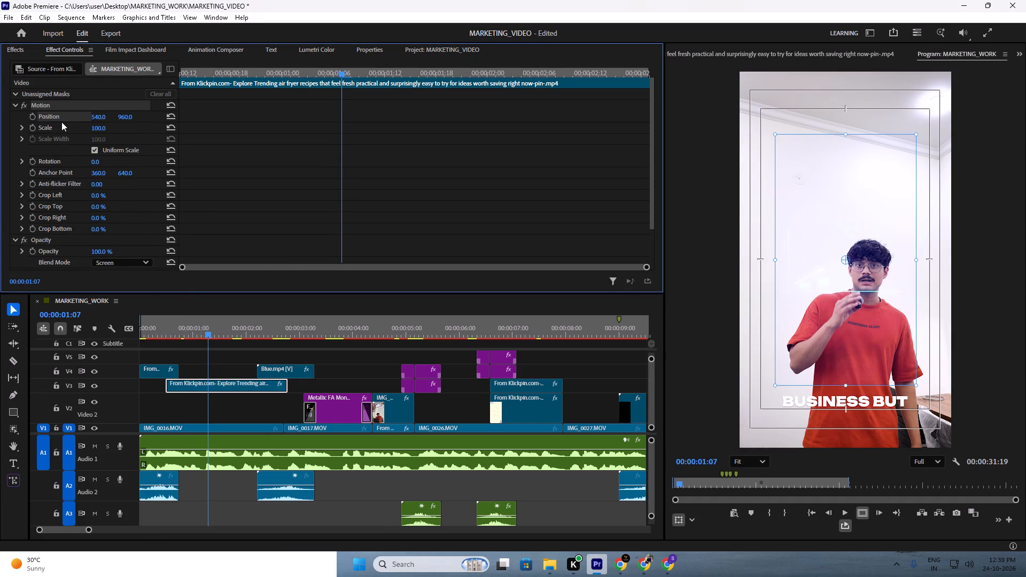
left_click(62, 129)
left_click_drag(866, 262, 859, 203)
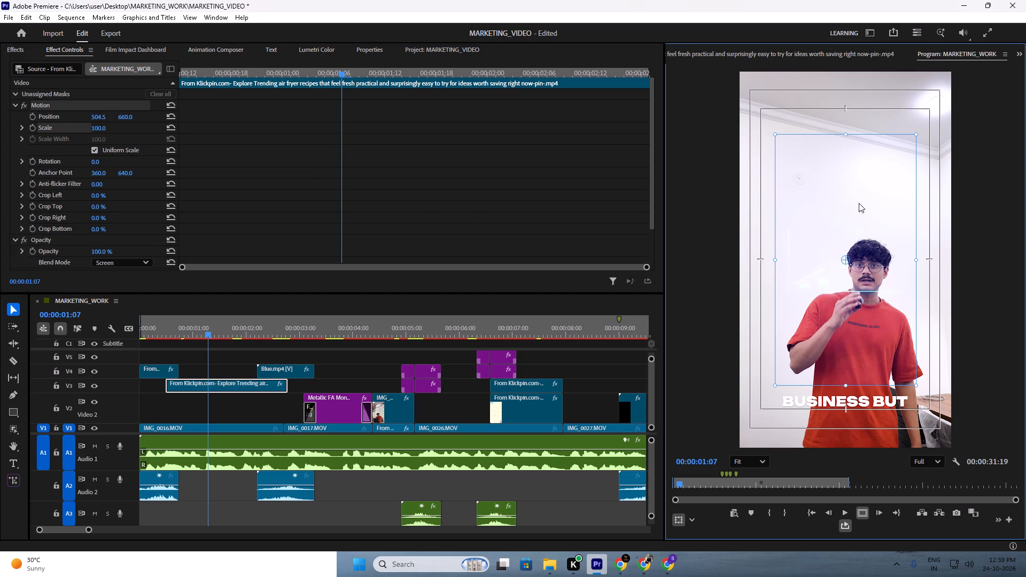
left_click_drag(859, 203, 859, 197)
left_click_drag(858, 210, 863, 214)
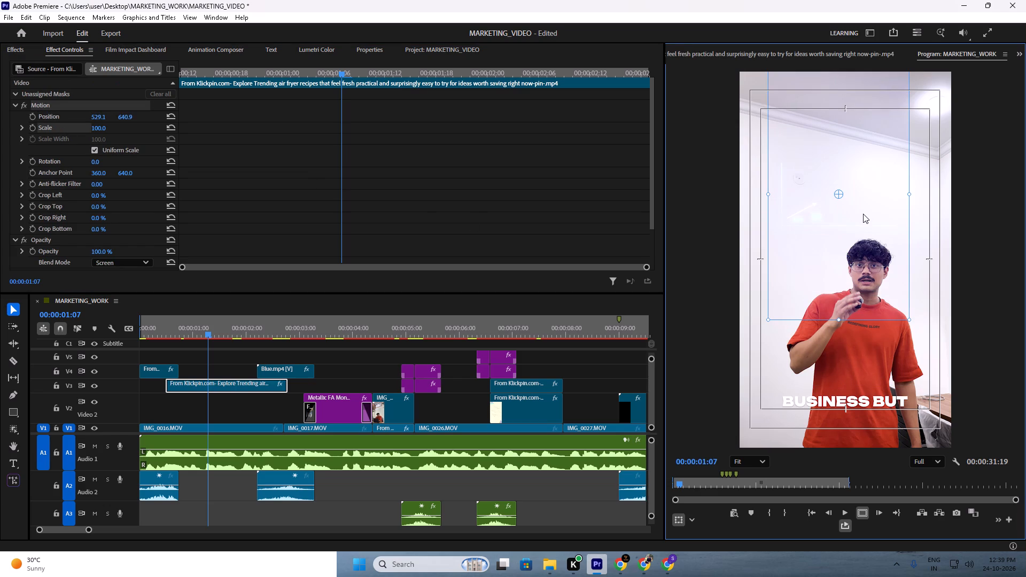
left_click_drag(863, 214, 860, 191)
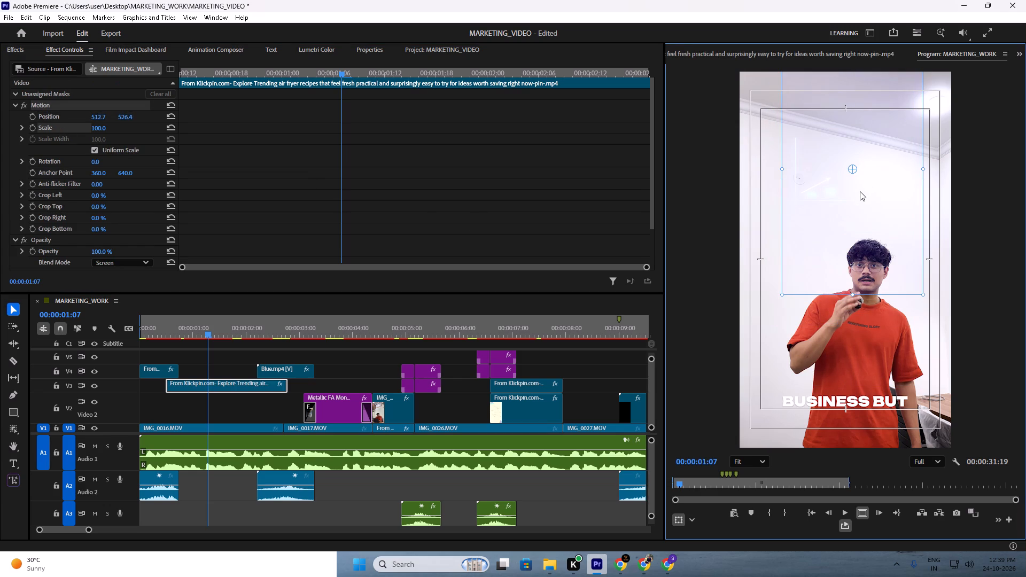
left_click_drag(860, 191, 857, 188)
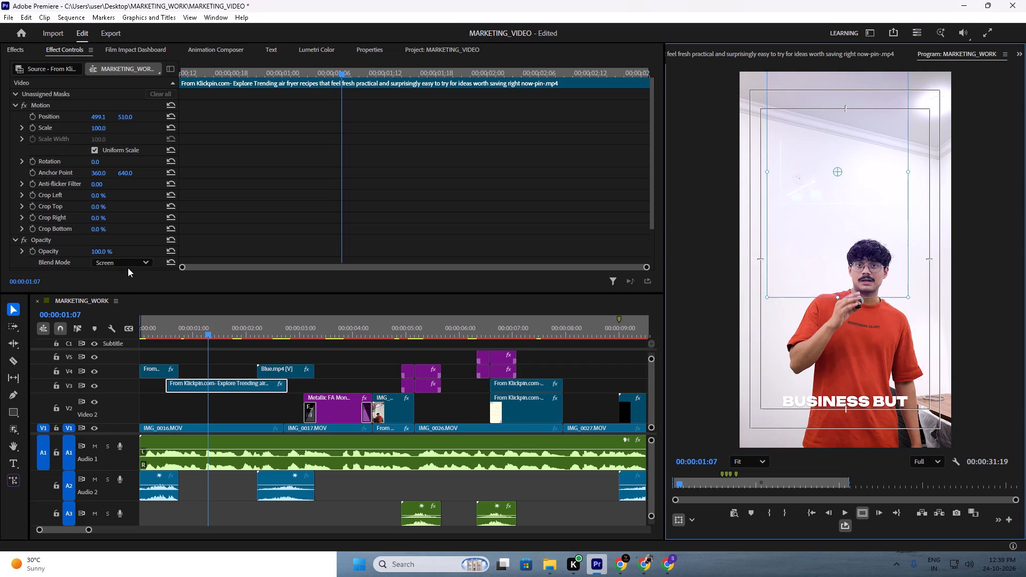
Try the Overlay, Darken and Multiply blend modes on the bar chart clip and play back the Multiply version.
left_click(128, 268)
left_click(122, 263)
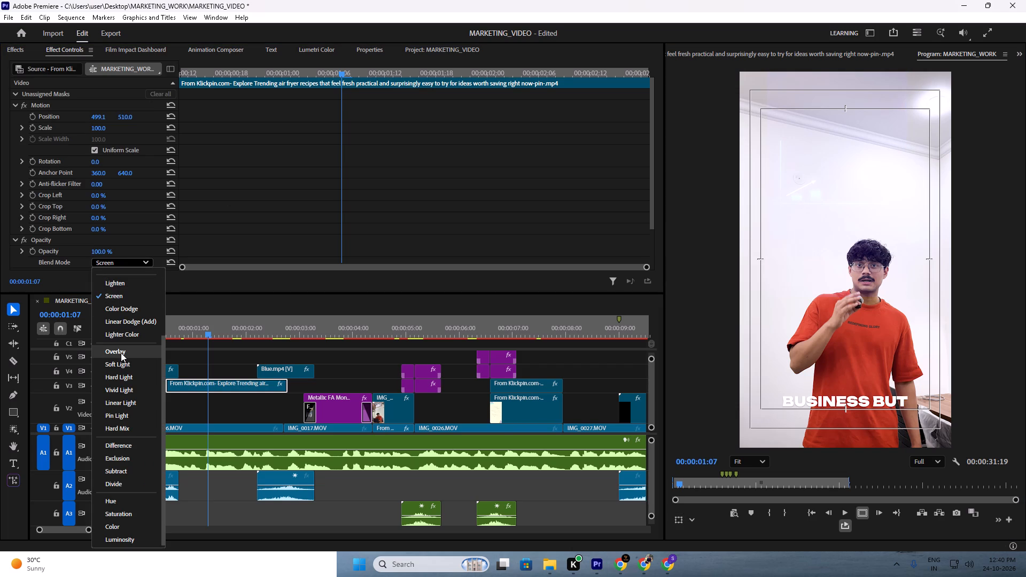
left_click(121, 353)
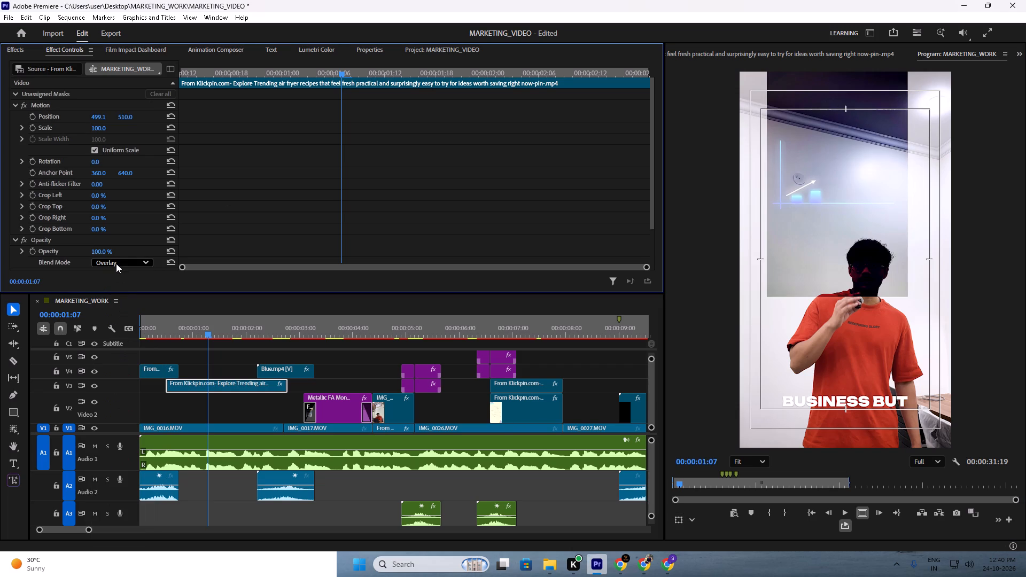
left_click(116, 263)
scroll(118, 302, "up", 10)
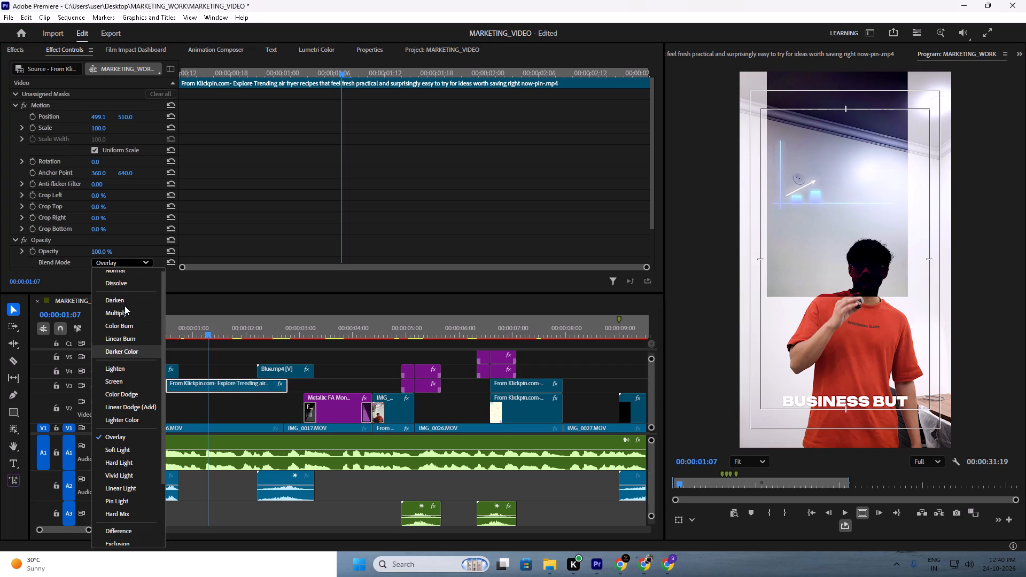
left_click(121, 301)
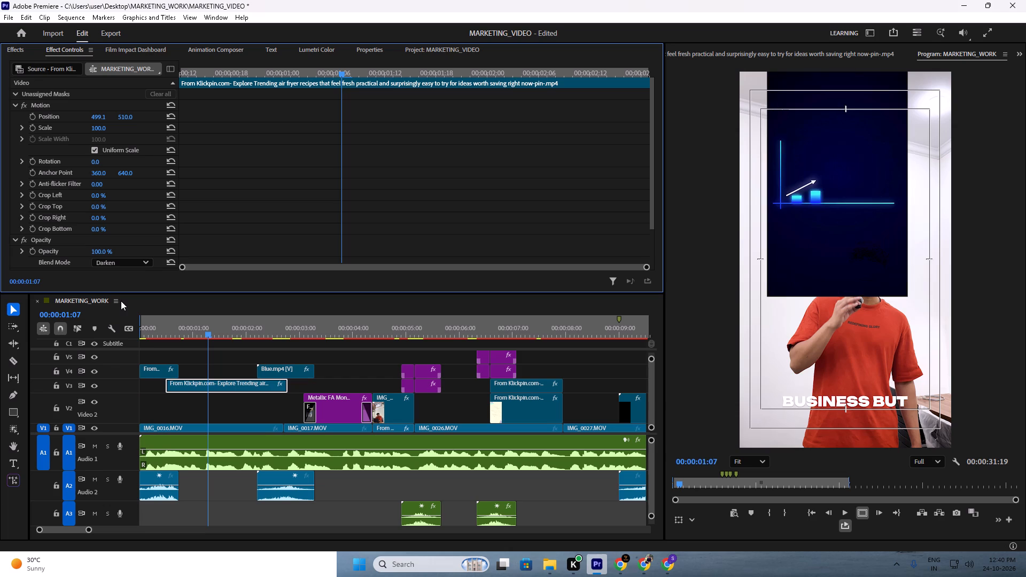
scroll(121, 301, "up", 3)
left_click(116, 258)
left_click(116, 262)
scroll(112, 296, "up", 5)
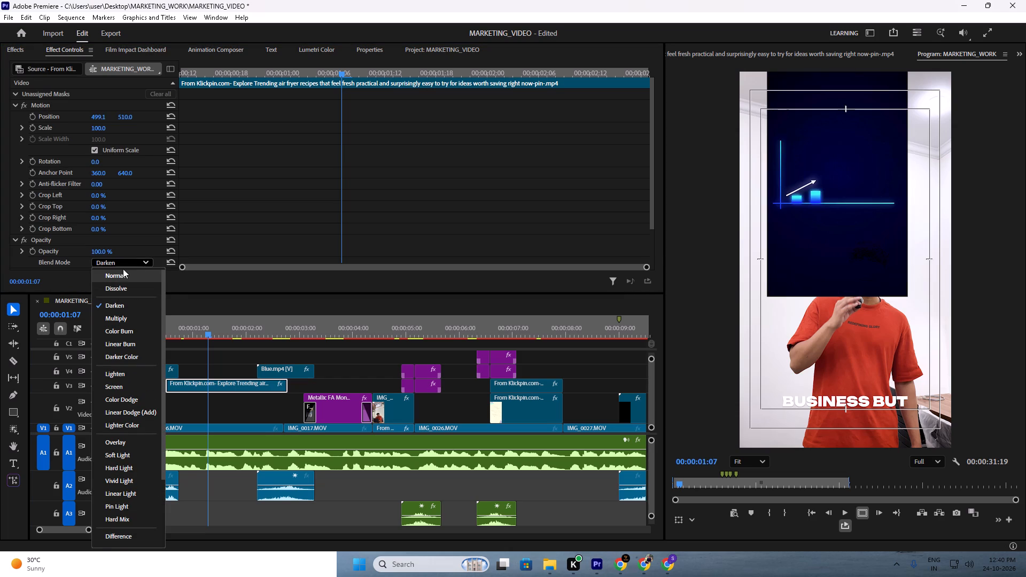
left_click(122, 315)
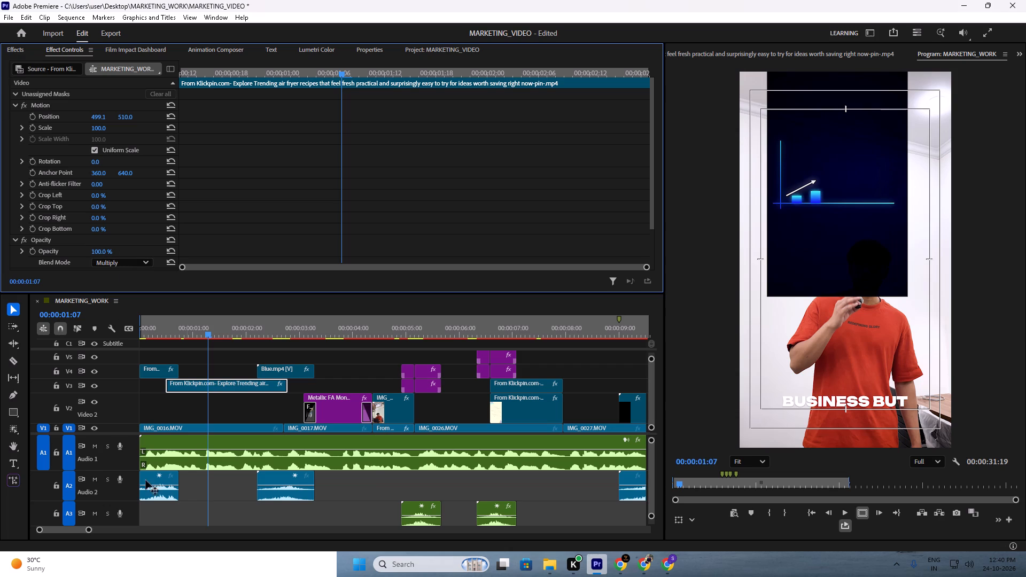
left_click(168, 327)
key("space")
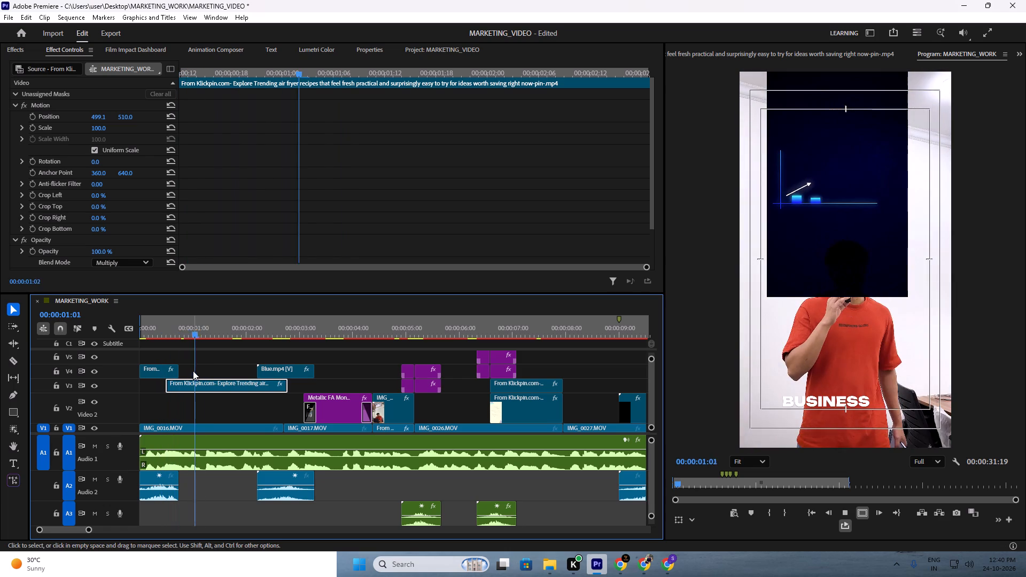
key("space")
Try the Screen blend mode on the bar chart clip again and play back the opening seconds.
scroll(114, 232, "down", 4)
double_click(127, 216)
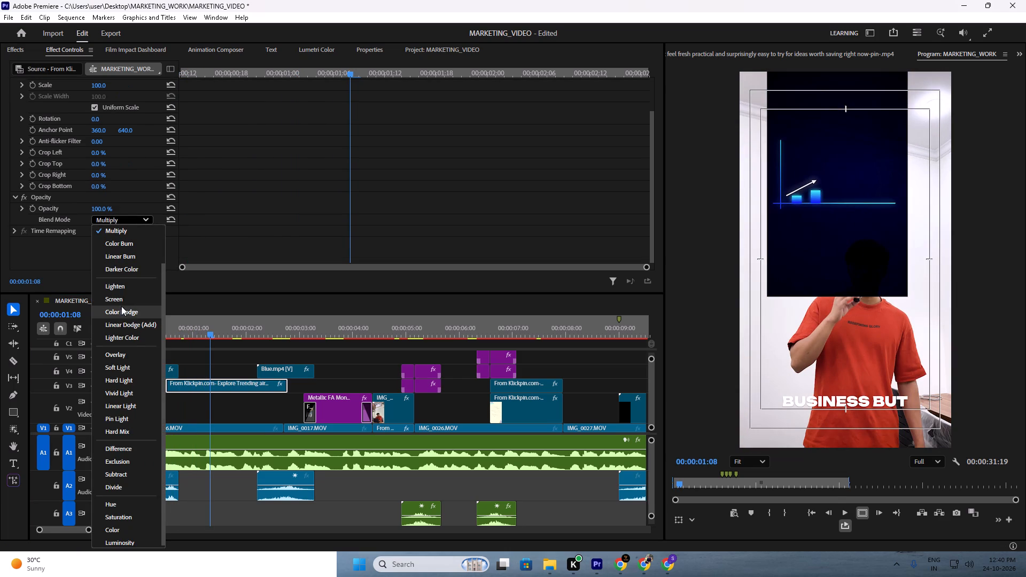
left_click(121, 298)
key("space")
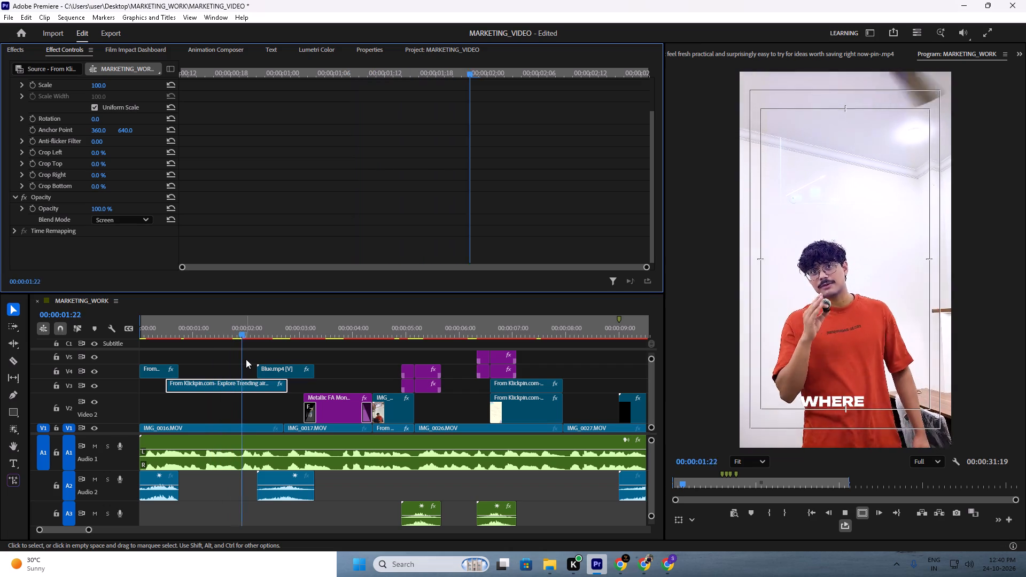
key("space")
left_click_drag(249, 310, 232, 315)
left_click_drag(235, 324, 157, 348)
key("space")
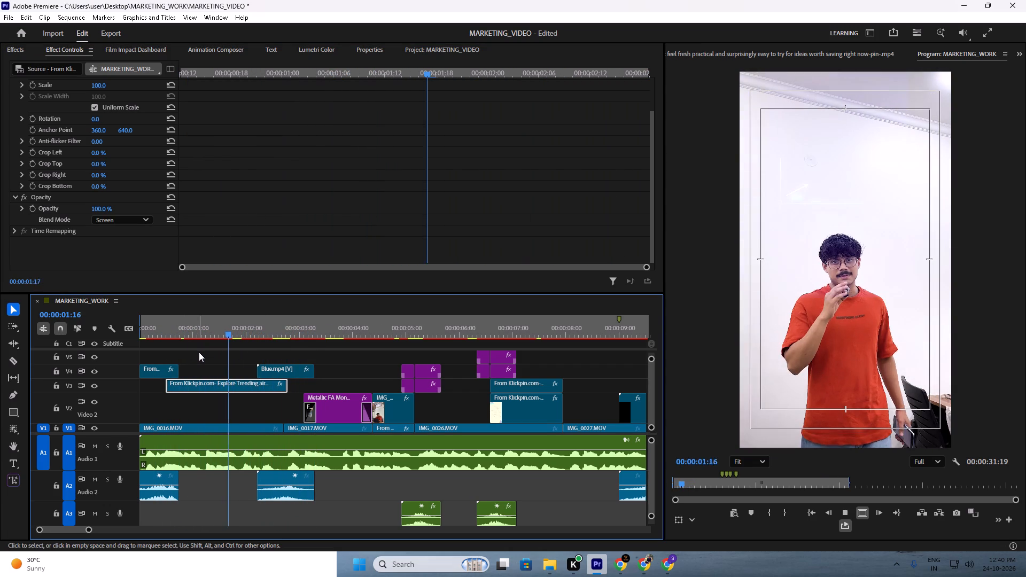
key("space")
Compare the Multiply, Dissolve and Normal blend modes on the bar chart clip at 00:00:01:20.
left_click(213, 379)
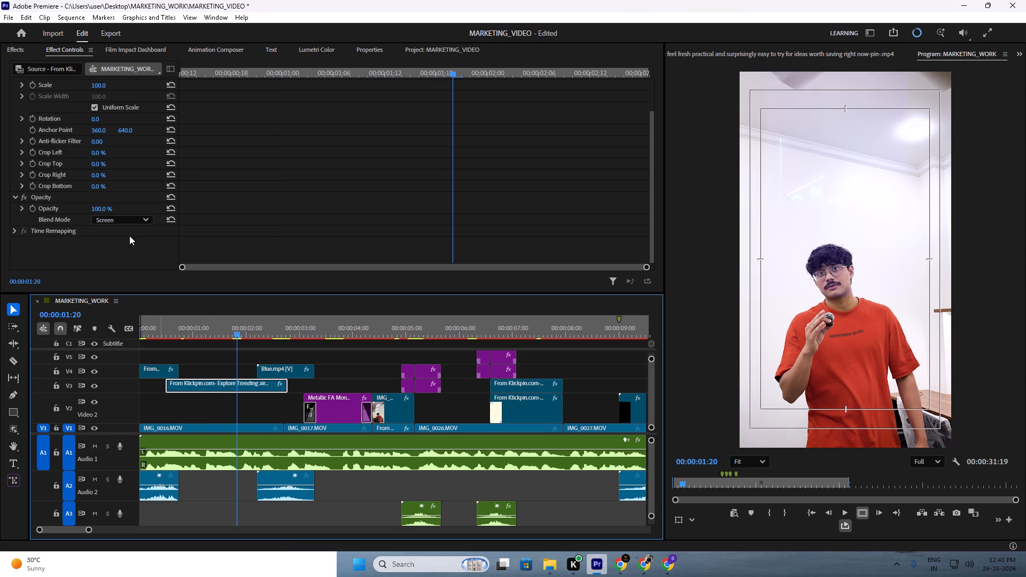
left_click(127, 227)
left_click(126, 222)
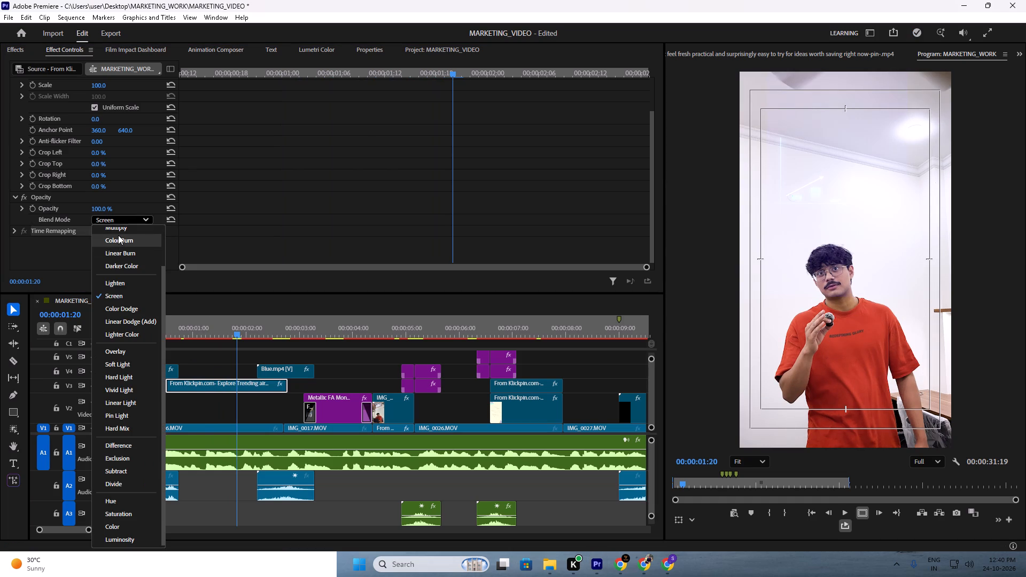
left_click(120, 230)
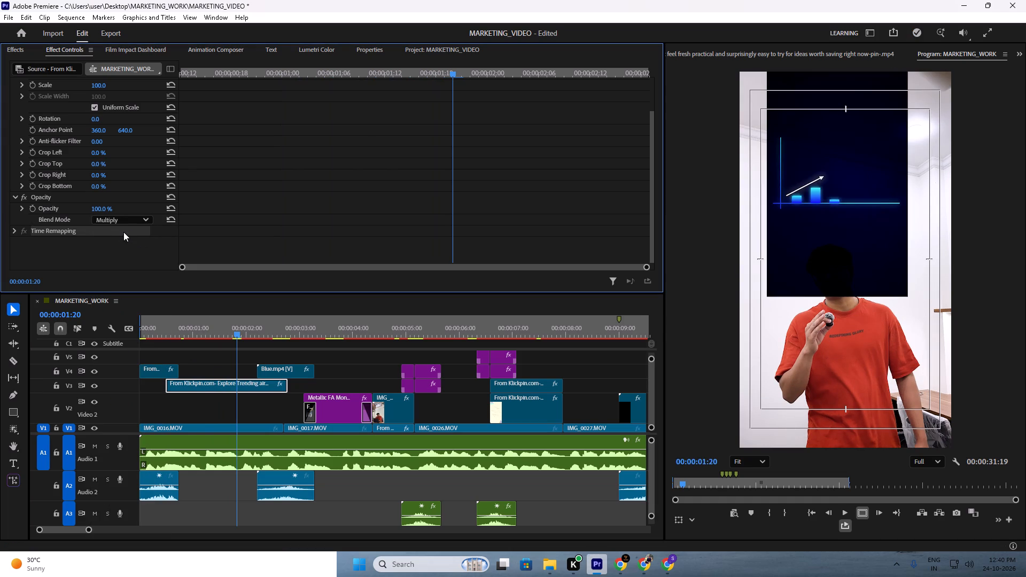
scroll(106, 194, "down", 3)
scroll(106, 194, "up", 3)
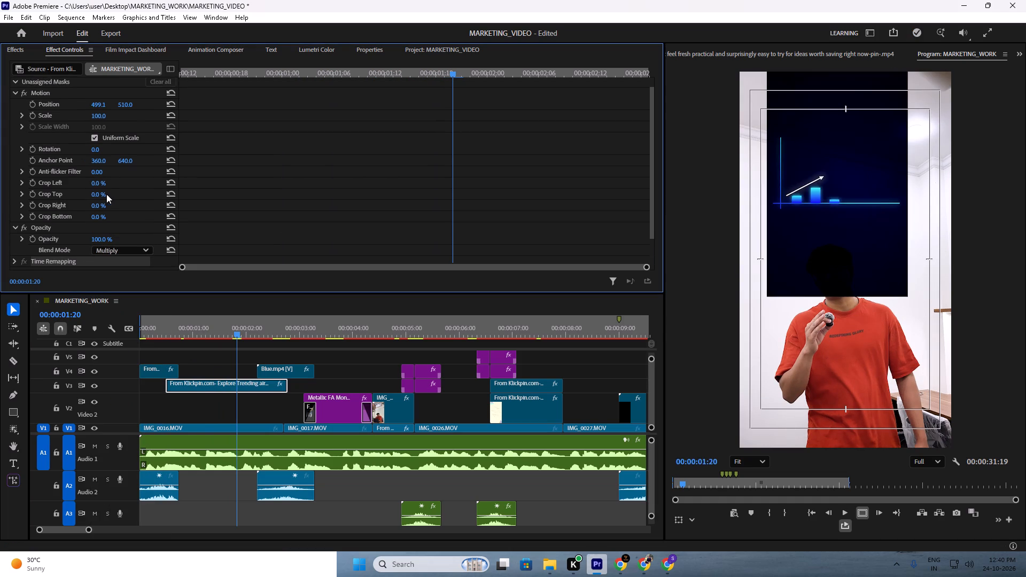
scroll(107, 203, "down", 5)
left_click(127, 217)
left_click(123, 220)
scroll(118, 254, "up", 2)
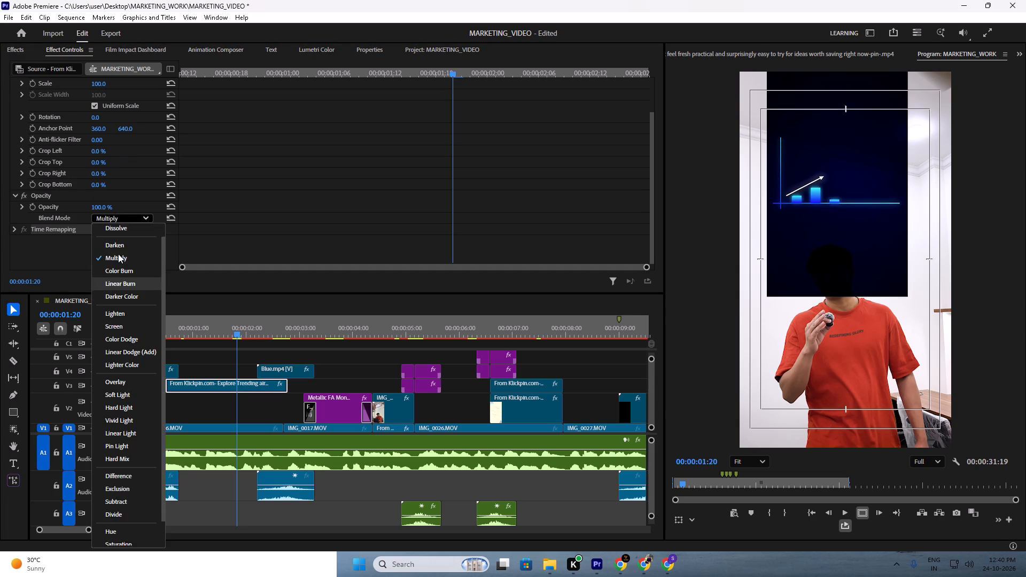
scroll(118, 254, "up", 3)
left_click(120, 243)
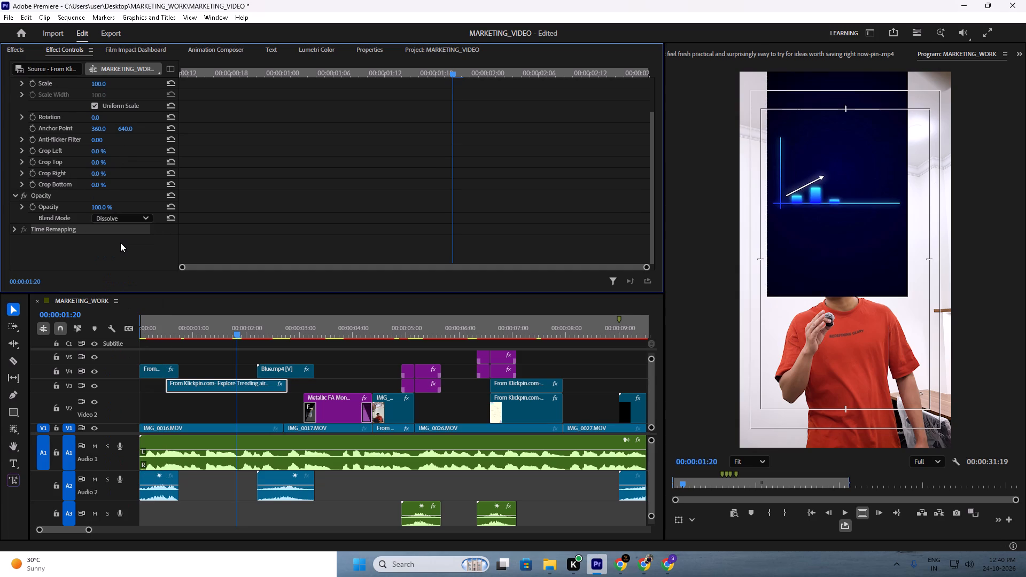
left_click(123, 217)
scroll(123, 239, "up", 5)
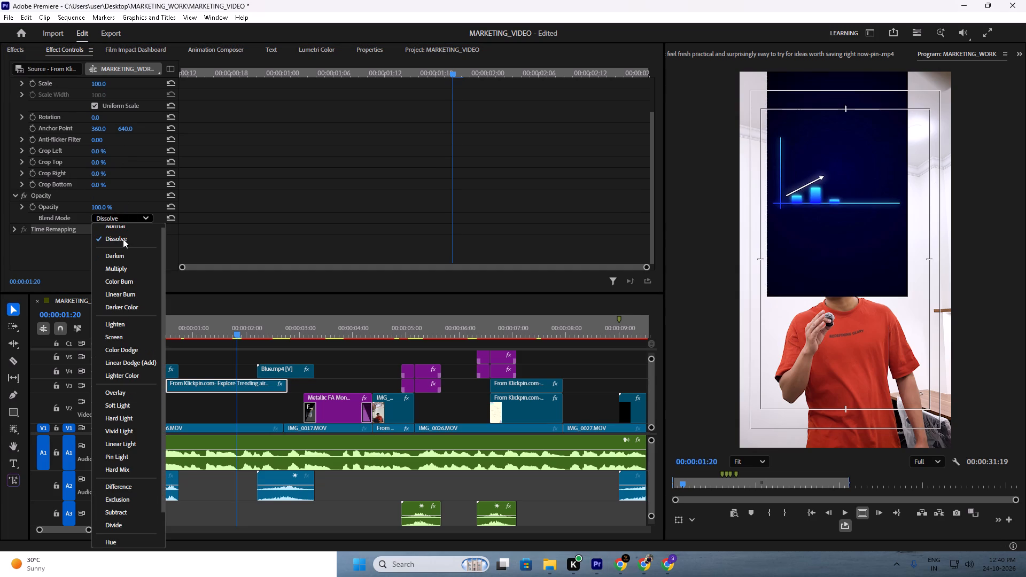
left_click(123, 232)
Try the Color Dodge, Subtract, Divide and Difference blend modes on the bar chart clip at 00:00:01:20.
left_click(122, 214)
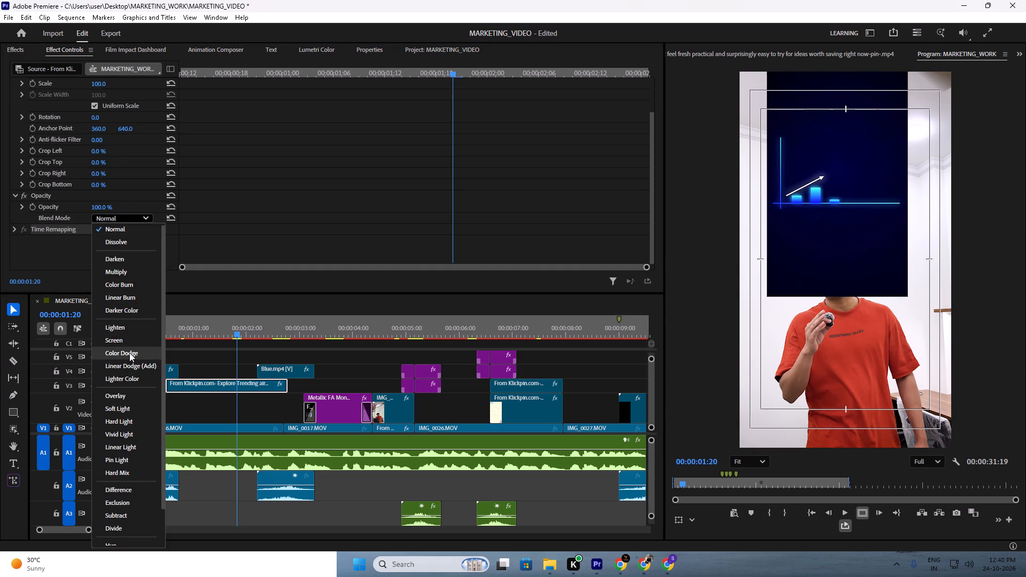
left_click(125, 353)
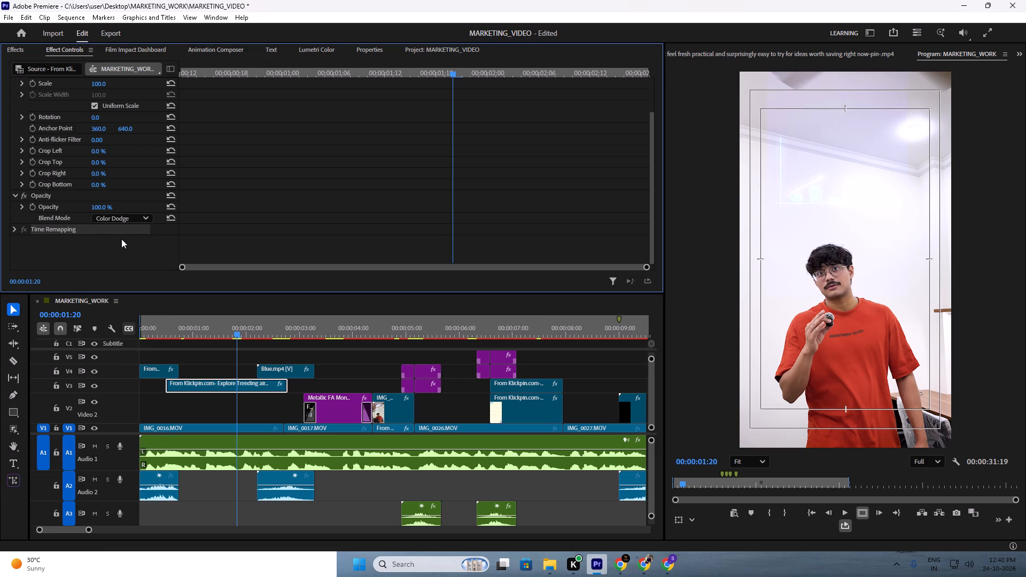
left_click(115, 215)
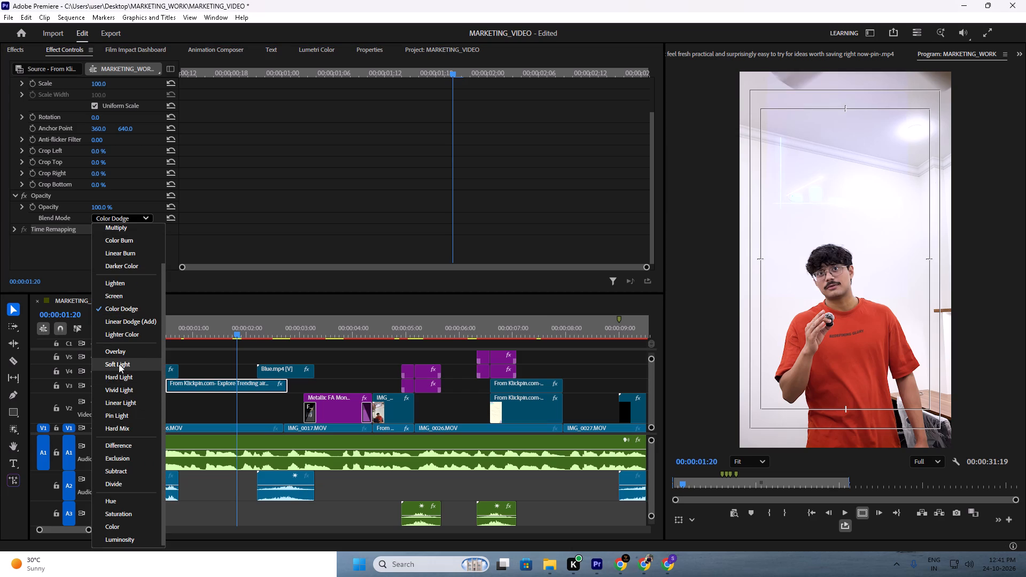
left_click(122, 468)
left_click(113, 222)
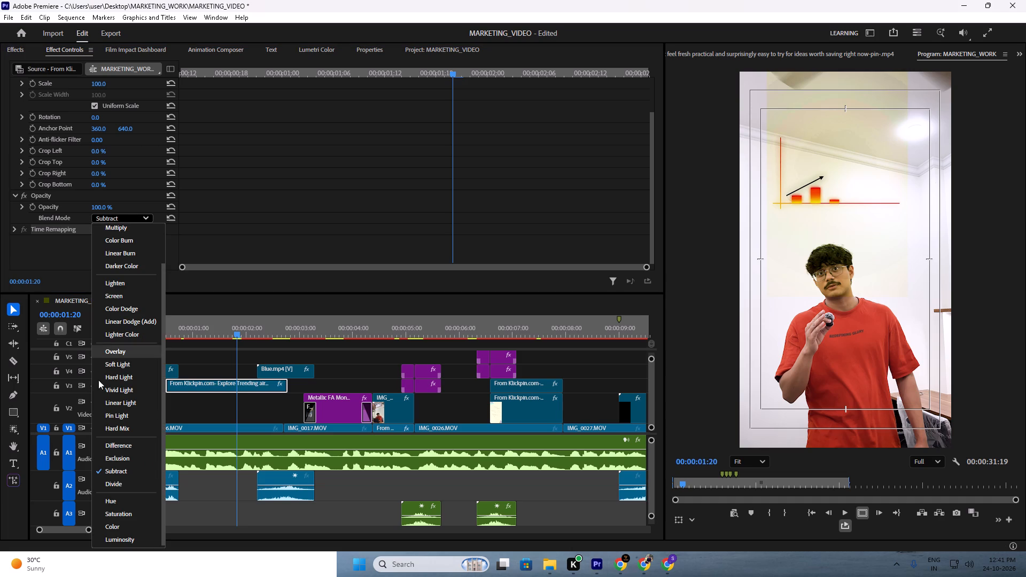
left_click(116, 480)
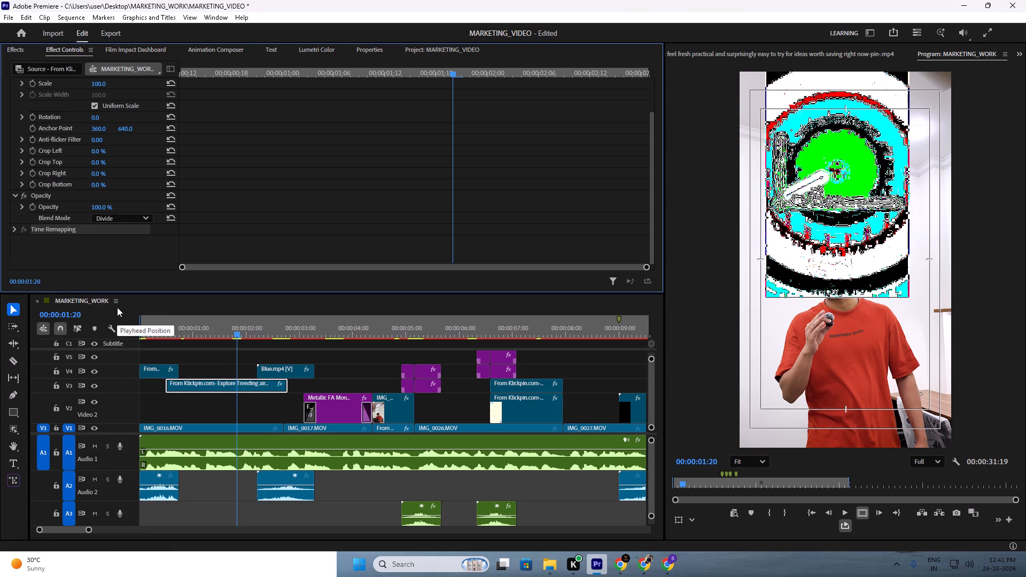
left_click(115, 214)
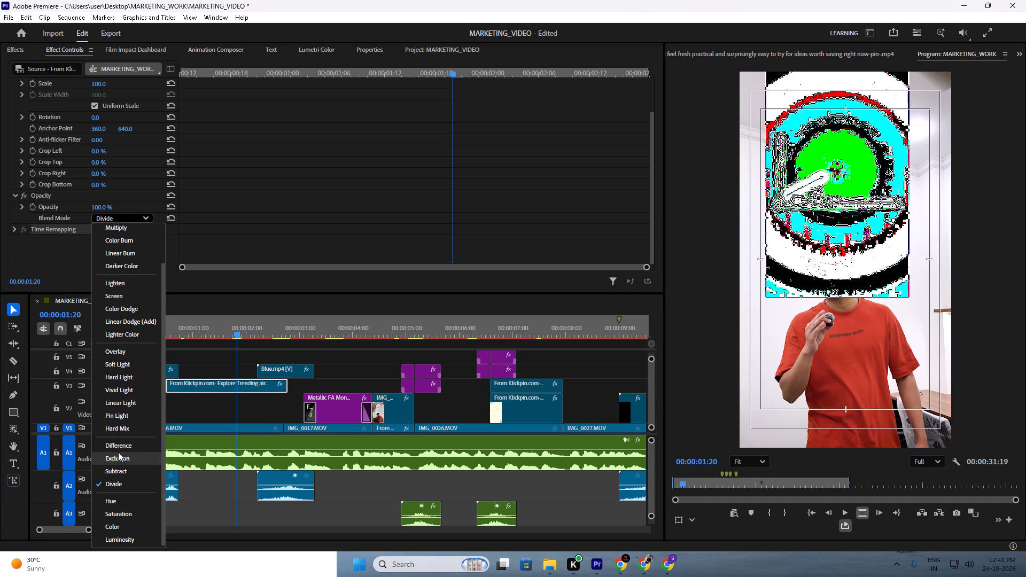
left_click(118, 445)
Set the bar chart clip's blend mode to Exclusion and play back the opening seconds.
left_click(121, 217)
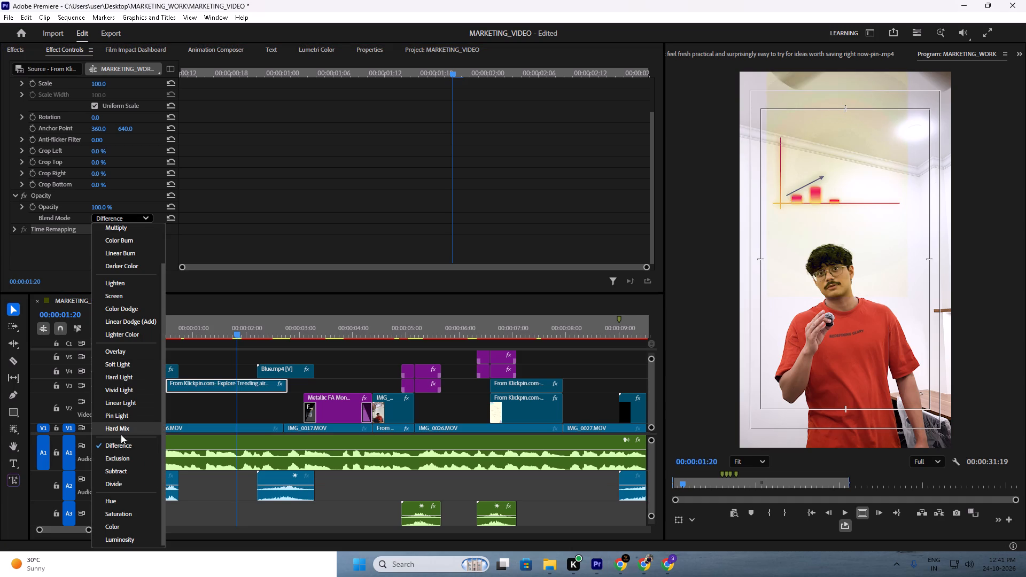
left_click(121, 456)
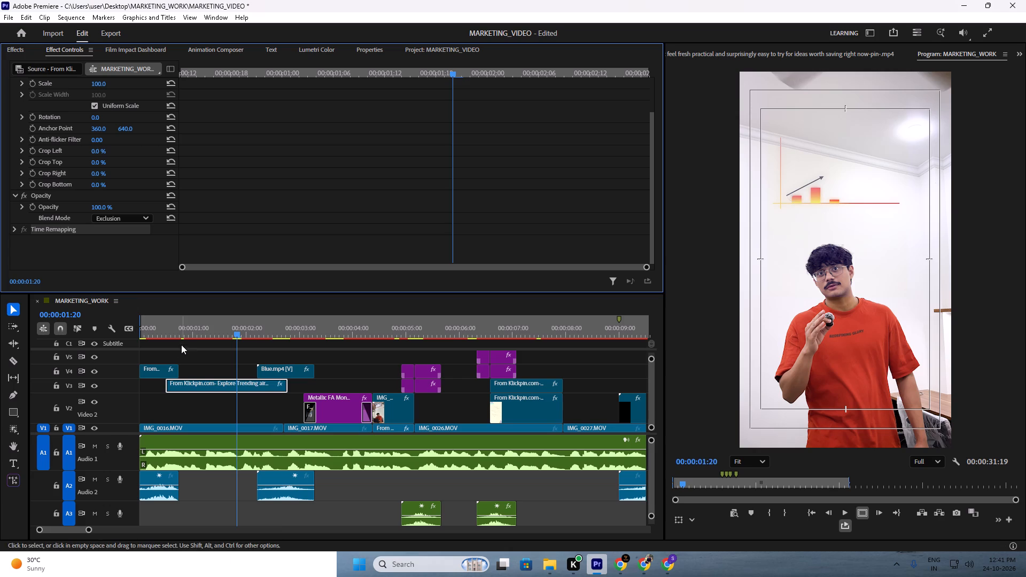
left_click_drag(179, 321, 159, 329)
key("space")
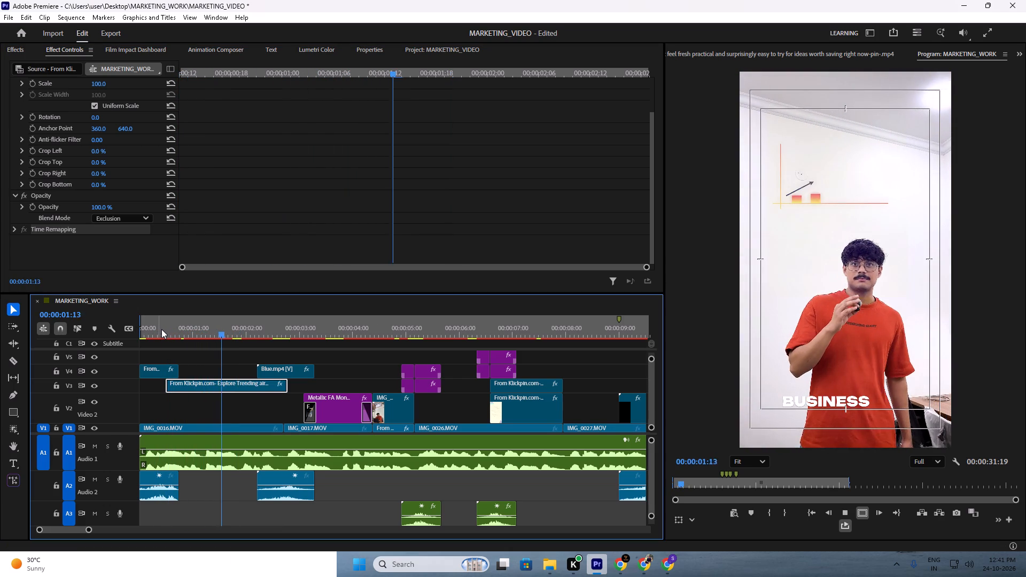
key("space")
key("space")
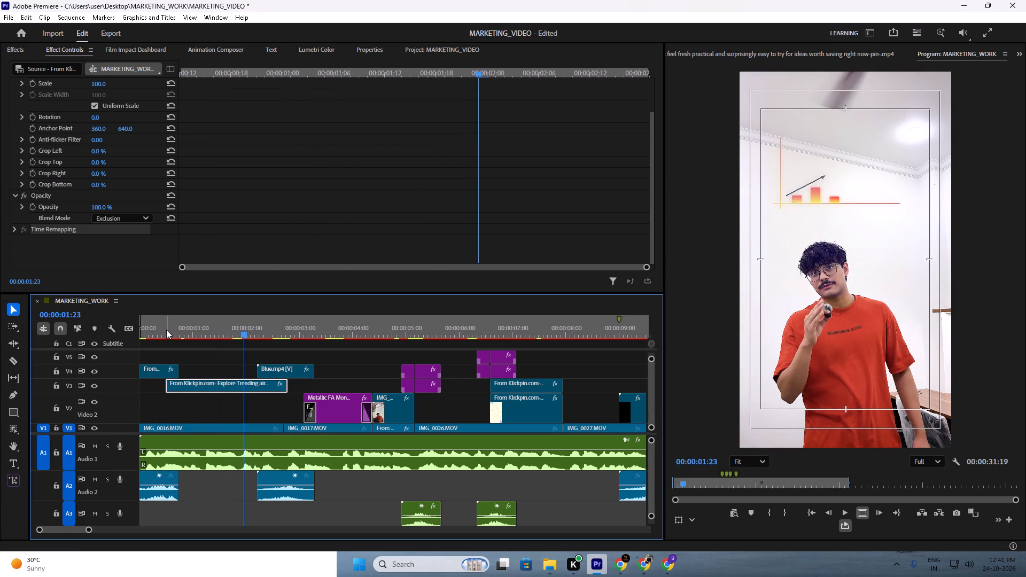
key("space")
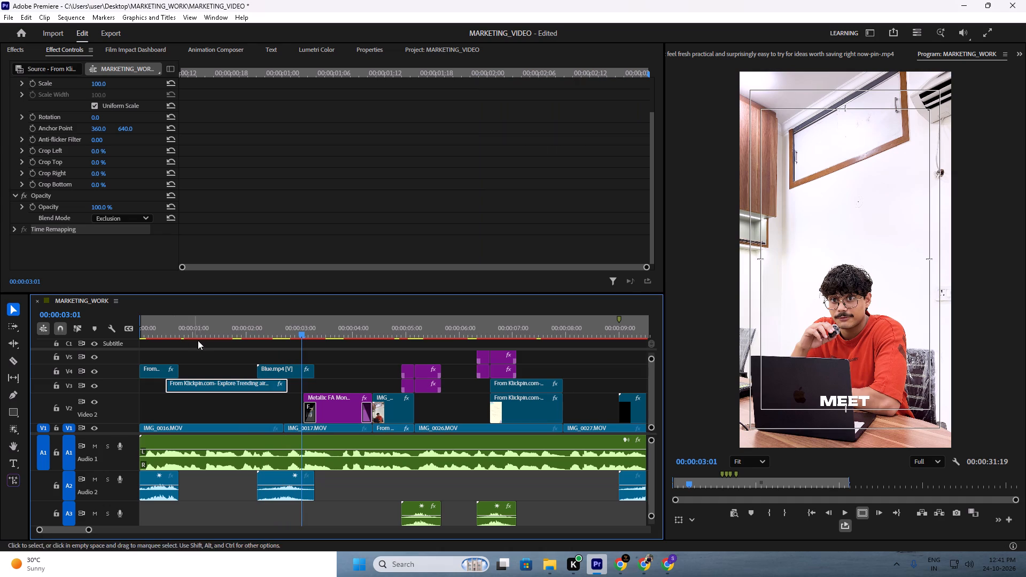
Change the bar chart clip's speed to 148.65%, duration 00:00:01:13, with Optical Flow time interpolation.
left_click_drag(232, 329, 218, 337)
left_click(225, 382)
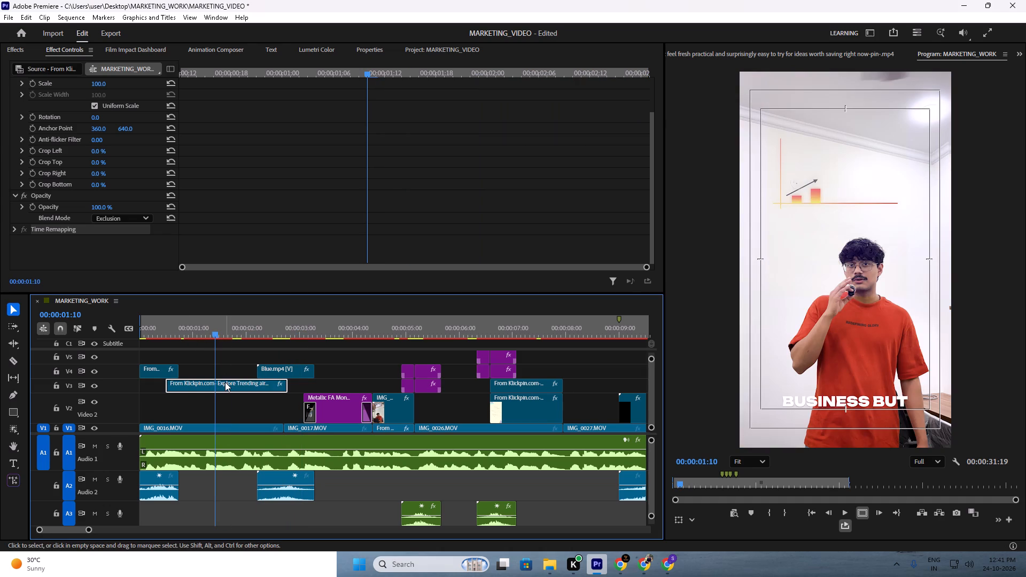
double_click(237, 383)
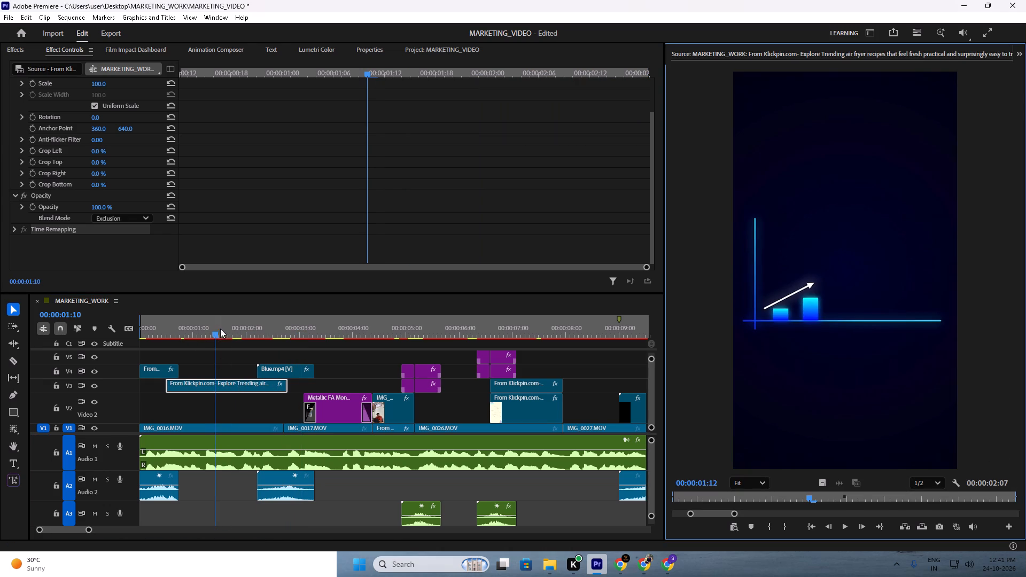
left_click_drag(220, 329, 214, 331)
left_click(211, 382)
right_click(211, 382)
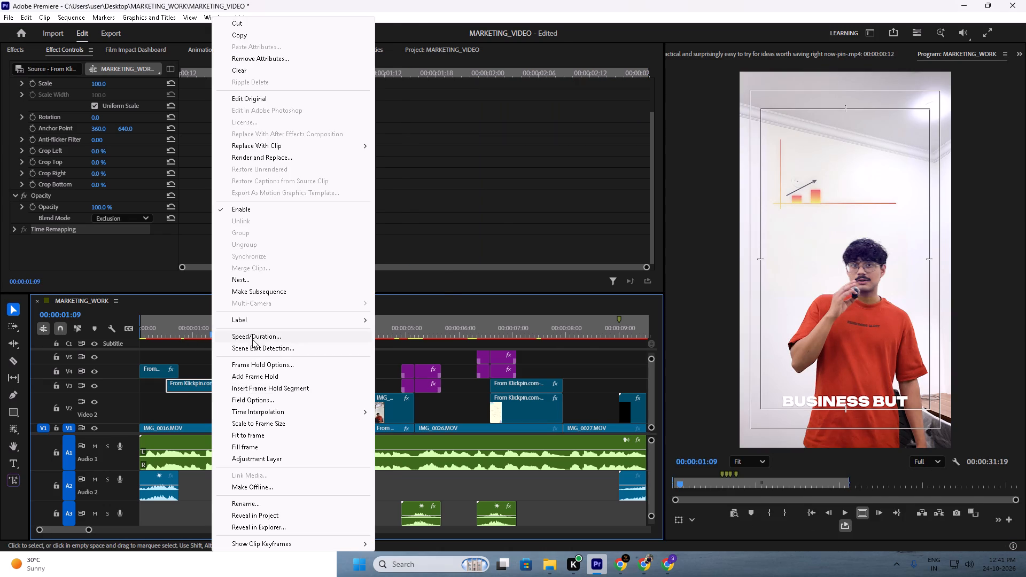
left_click(252, 339)
left_click_drag(489, 252, 481, 254)
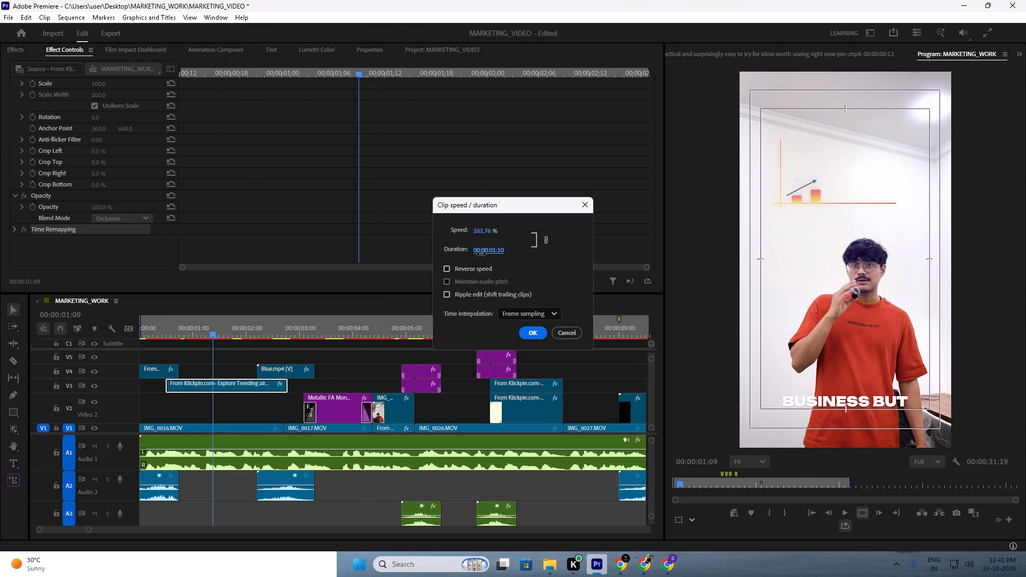
left_click_drag(481, 254, 483, 254)
left_click(524, 308)
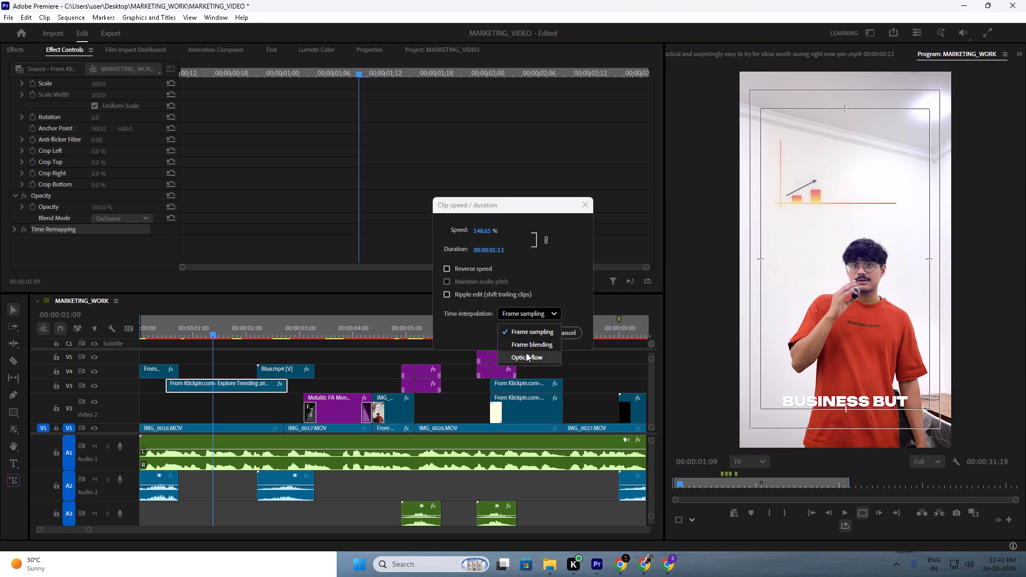
left_click(526, 353)
left_click(538, 336)
Extend the end of the bar chart clip to the end of the IMG_0016.MOV shot and play back the opening.
left_click(232, 386)
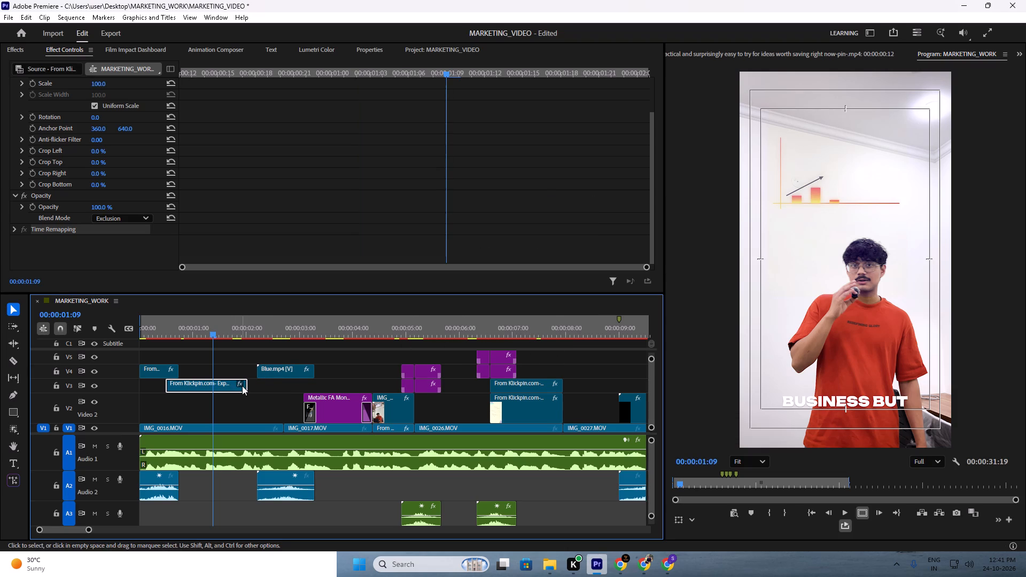
left_click_drag(244, 386, 283, 386)
left_click_drag(204, 324, 109, 346)
key("space")
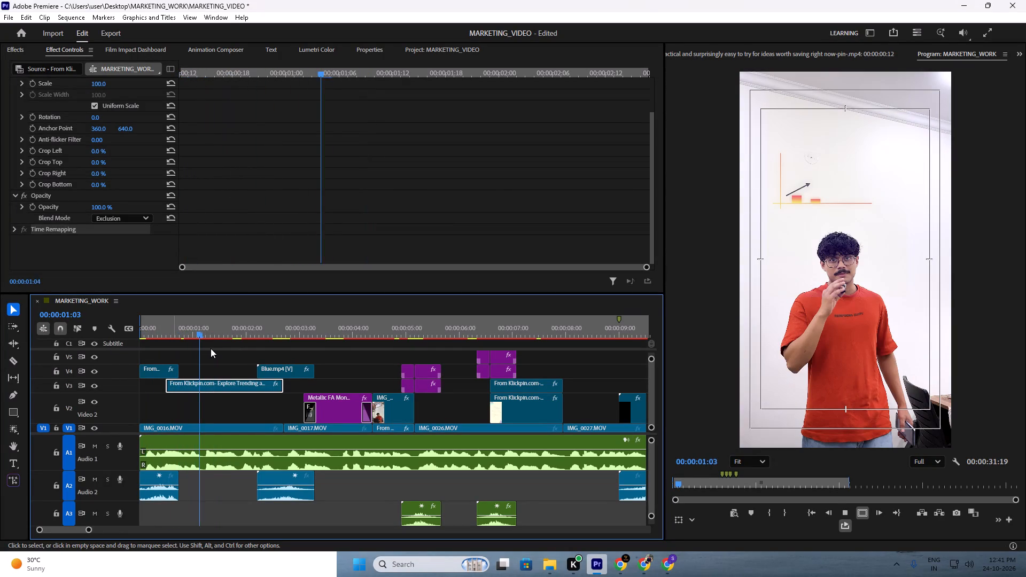
key("space")
key("space")
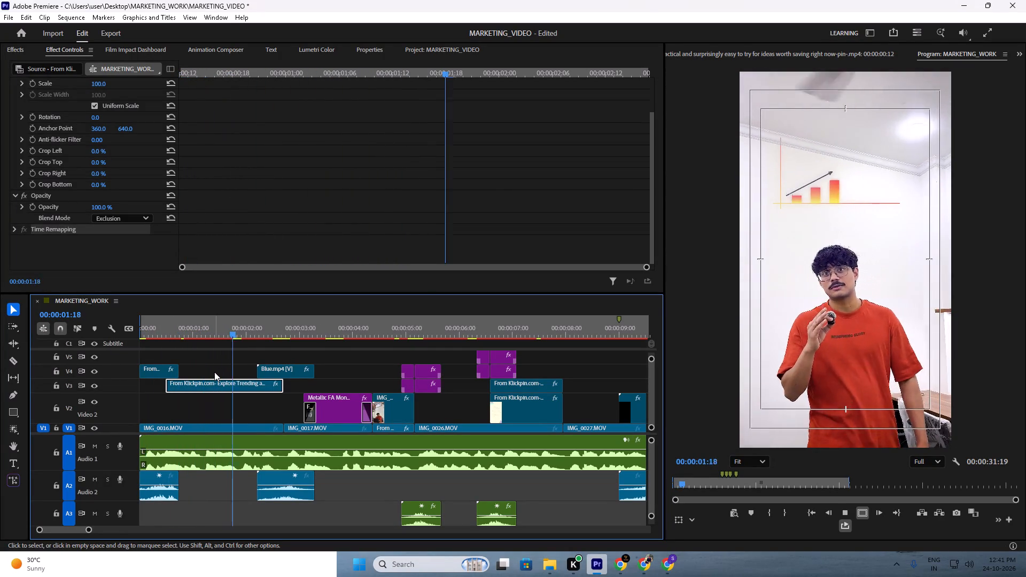
key("space")
Extend the start of the bar chart clip back to 00:00:00:08 and play the sequence from the beginning.
left_click_drag(217, 327, 178, 329)
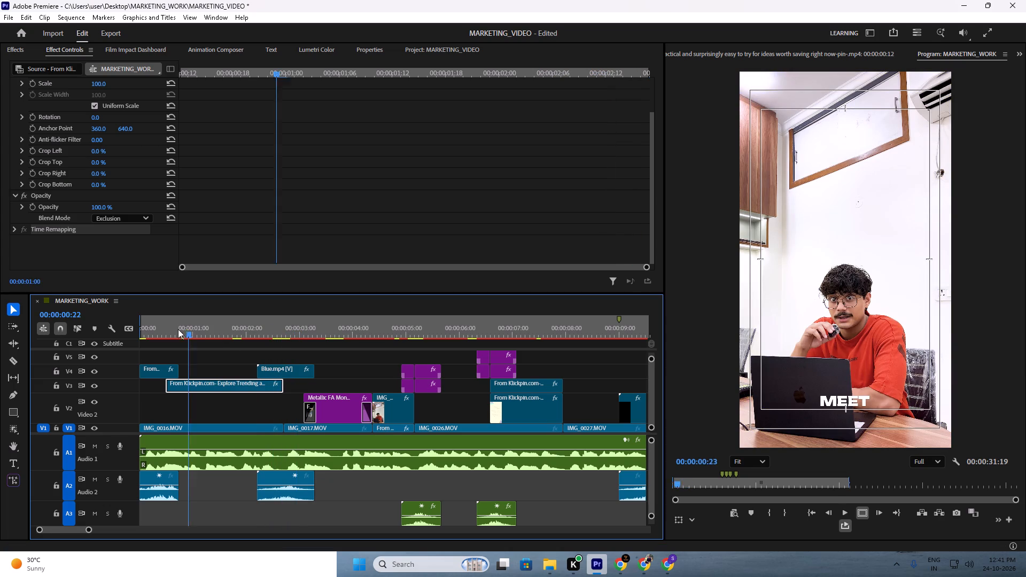
left_click_drag(178, 329, 158, 333)
key("space")
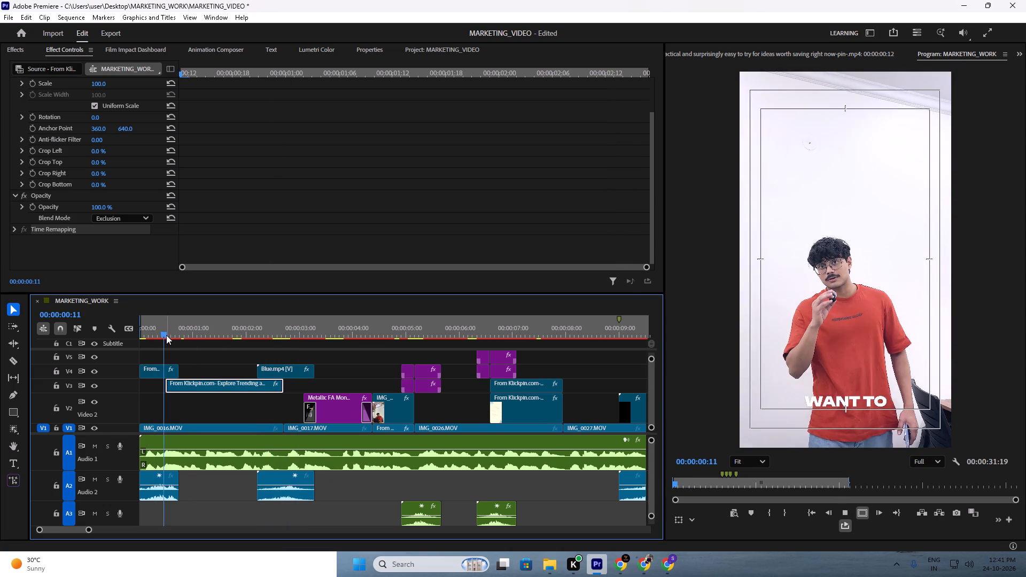
key("space")
left_click_drag(173, 329, 128, 340)
key("space")
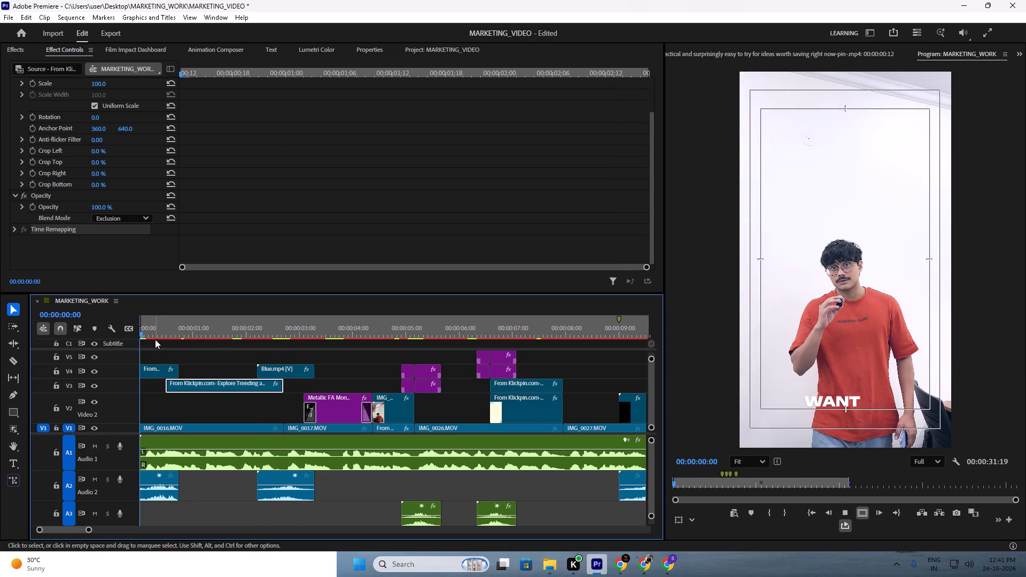
key("space")
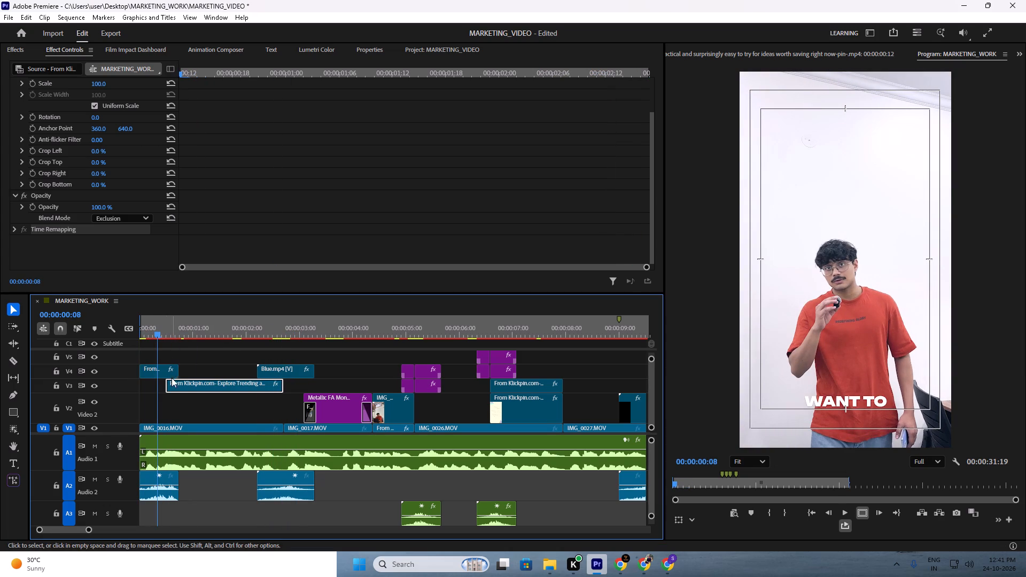
left_click_drag(165, 385, 156, 389)
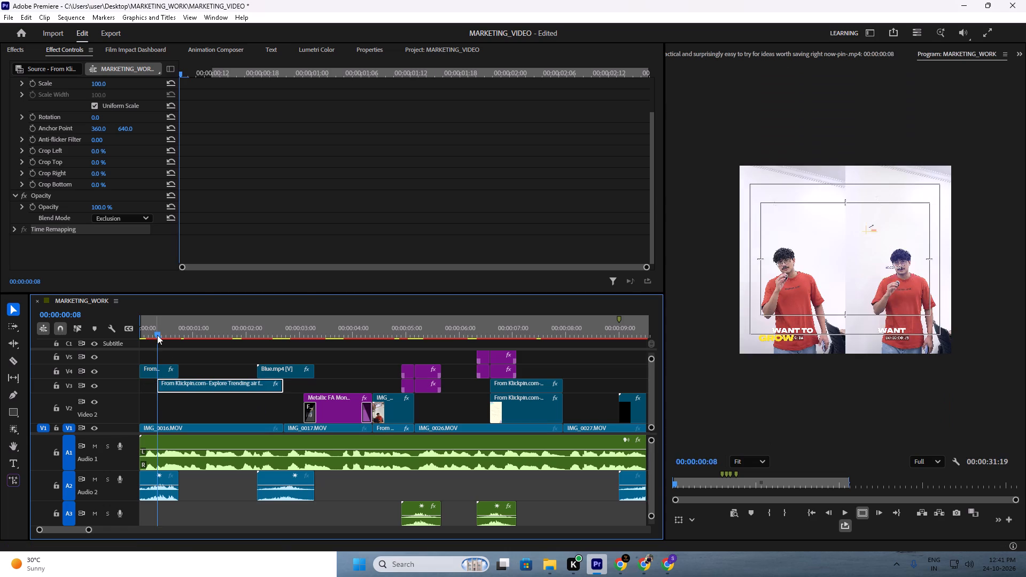
left_click_drag(156, 334, 116, 340)
key("space")
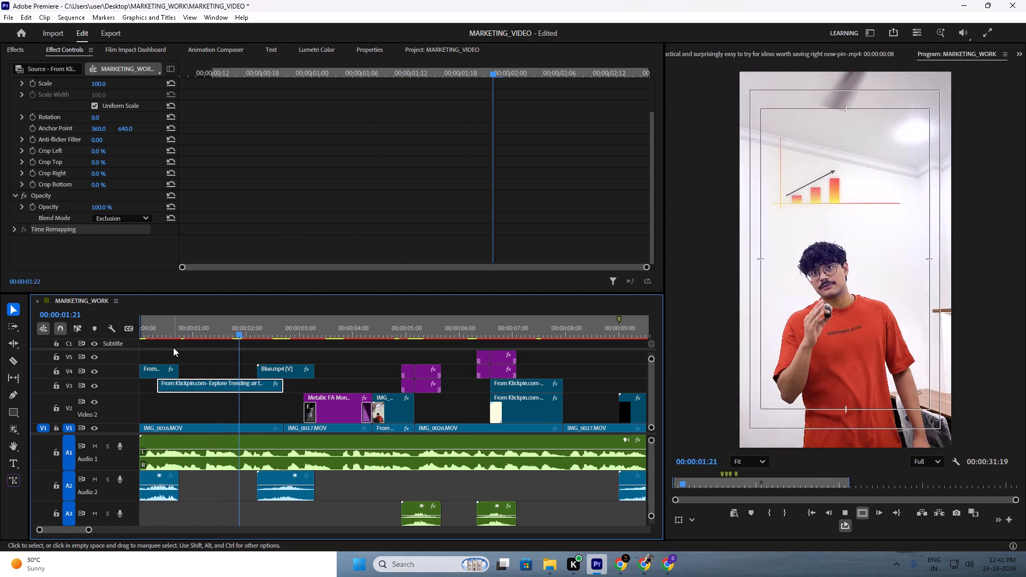
scroll(222, 383, "down", 8, "alt")
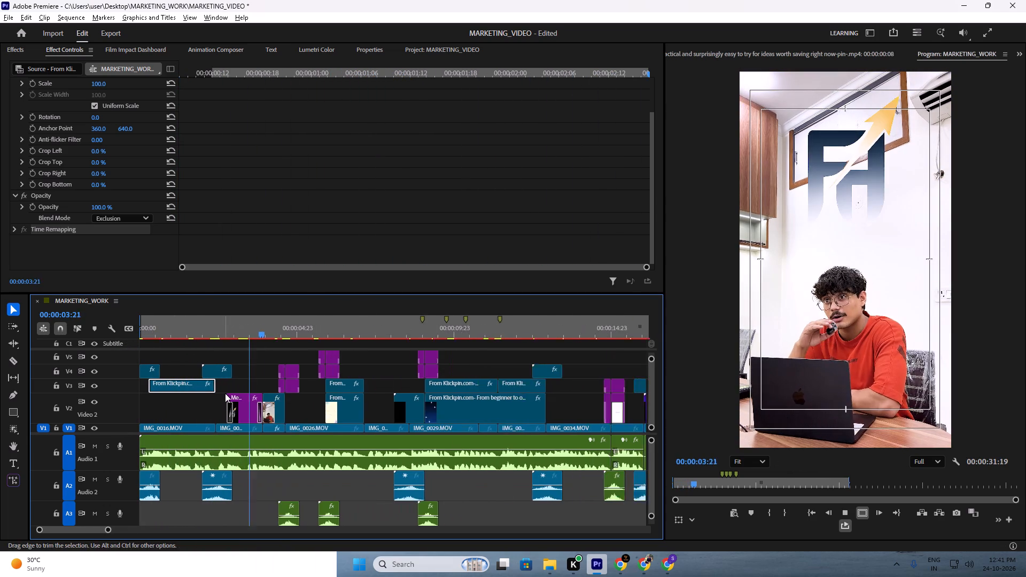
scroll(225, 393, "down", 1, "alt")
scroll(225, 393, "up", 5, "alt")
key("space")
Select all clips in the MARKETING_WORK sequence and save the project.
key("ctrl+a")
key("ctrl+s")
key("ctrl+s")
key("ctrl+s")
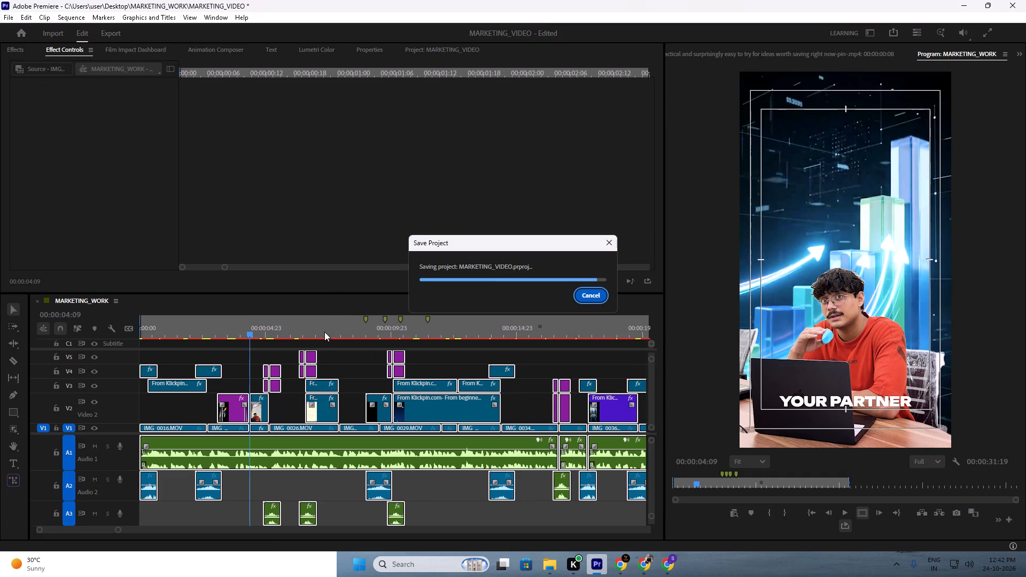
Export the sequence as an H.264 video with the file name MARKETING_WORK01.mp4.
left_click(115, 33)
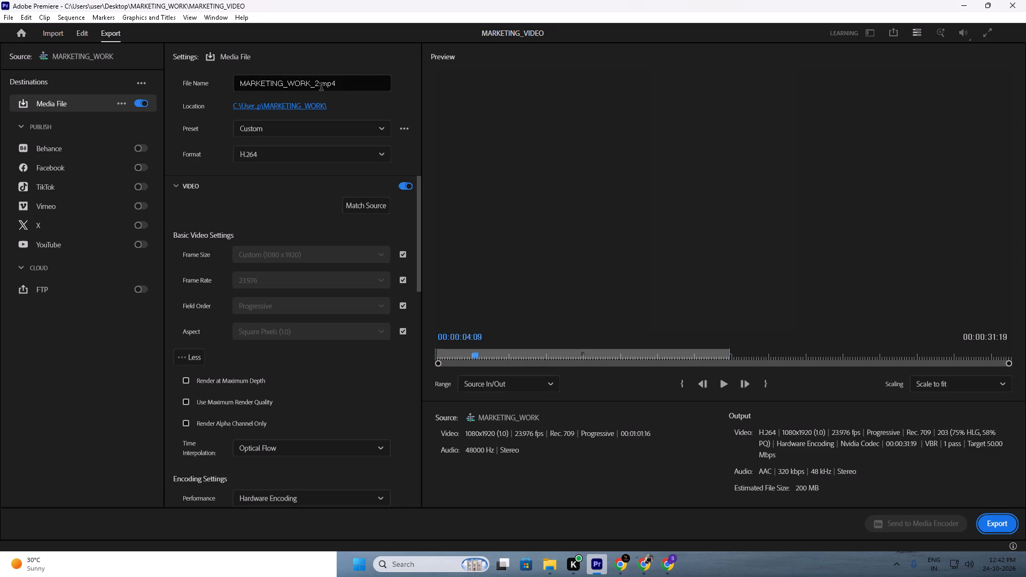
left_click(317, 87)
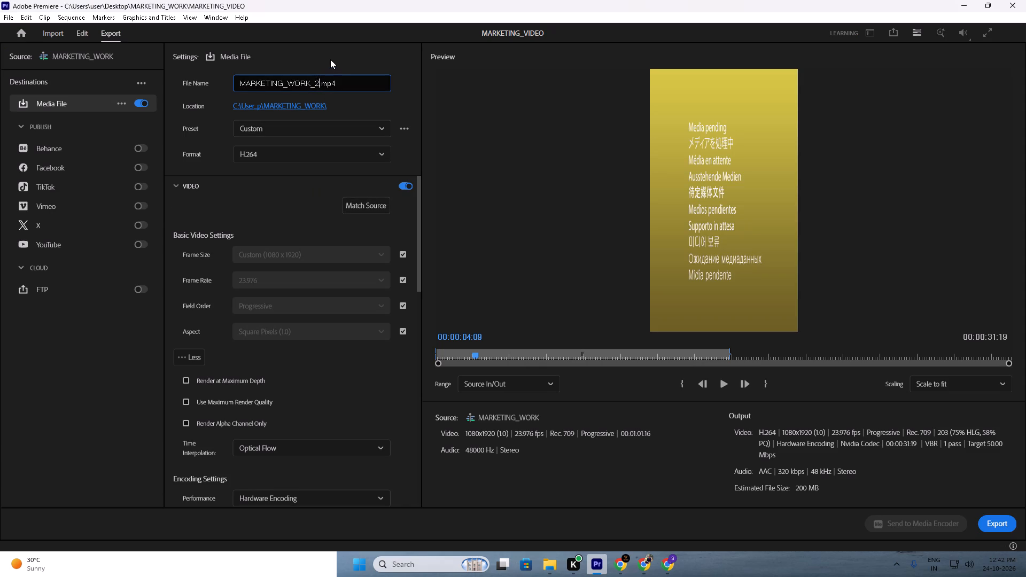
key("BackSpace")
key("BackSpace")
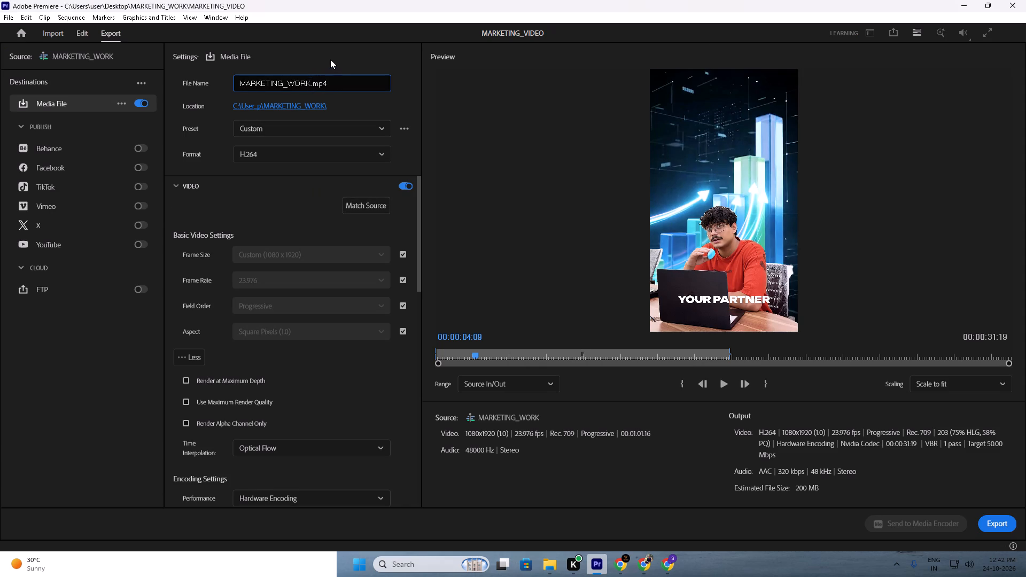
type("01")
left_click(1012, 519)
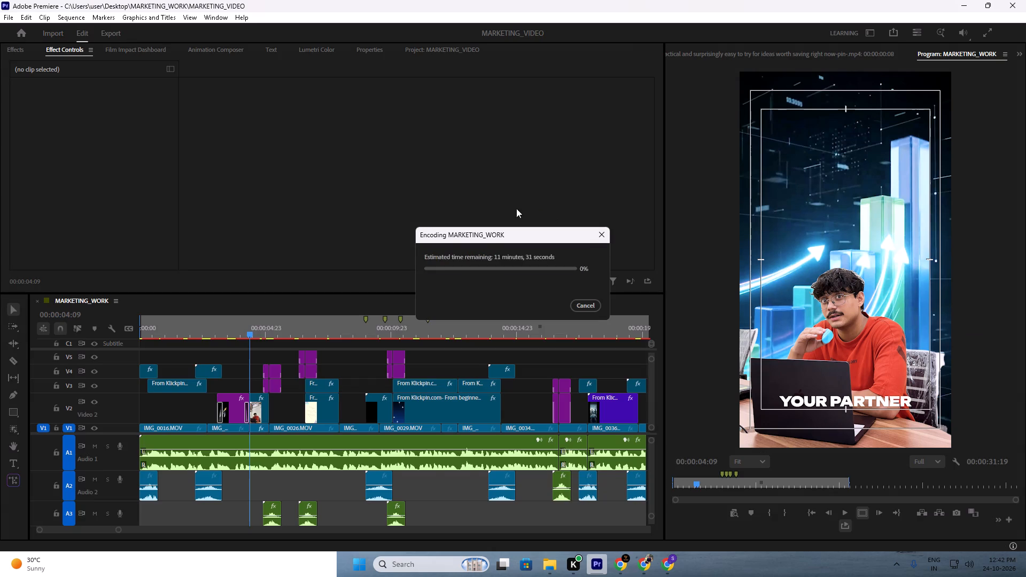